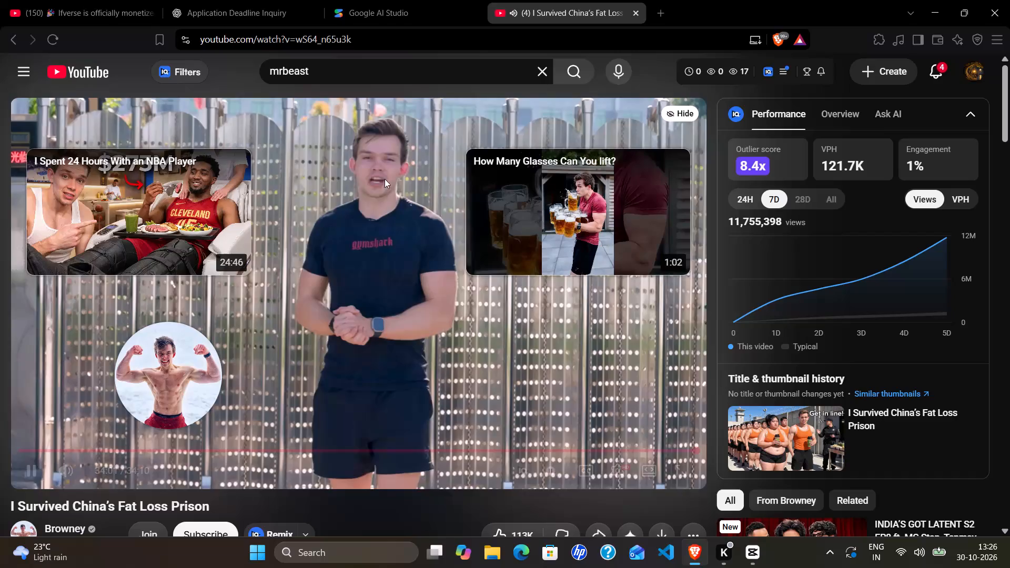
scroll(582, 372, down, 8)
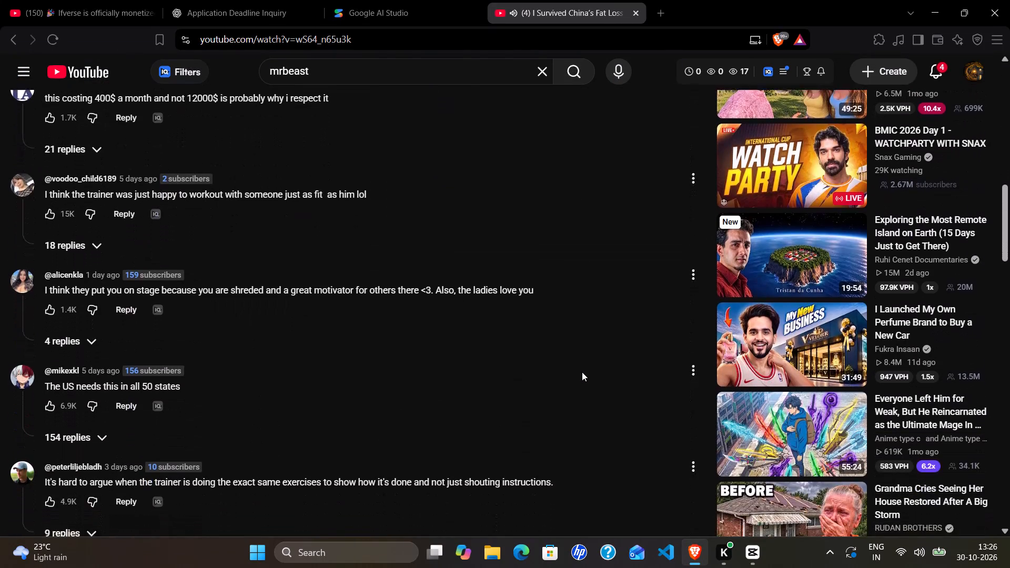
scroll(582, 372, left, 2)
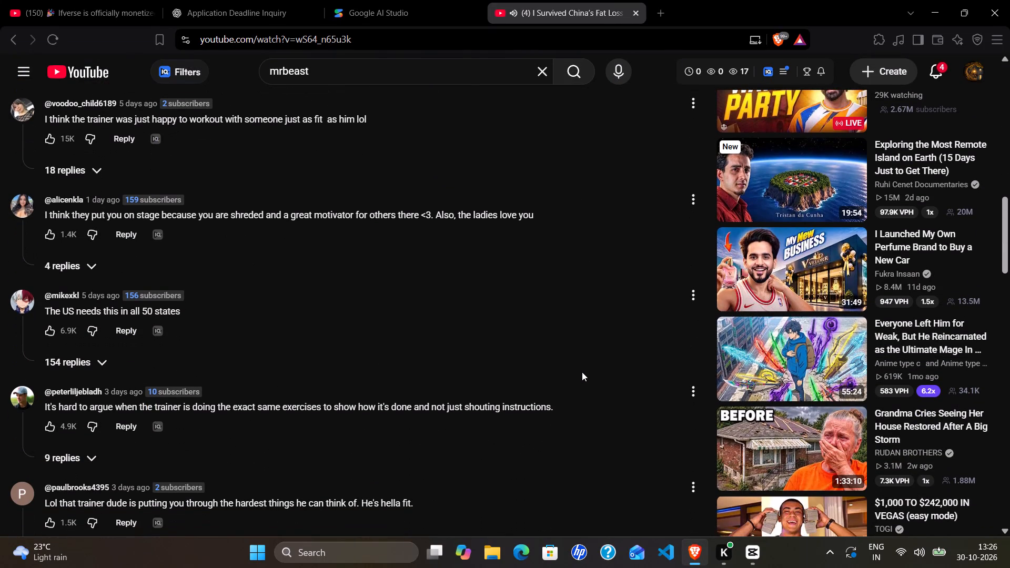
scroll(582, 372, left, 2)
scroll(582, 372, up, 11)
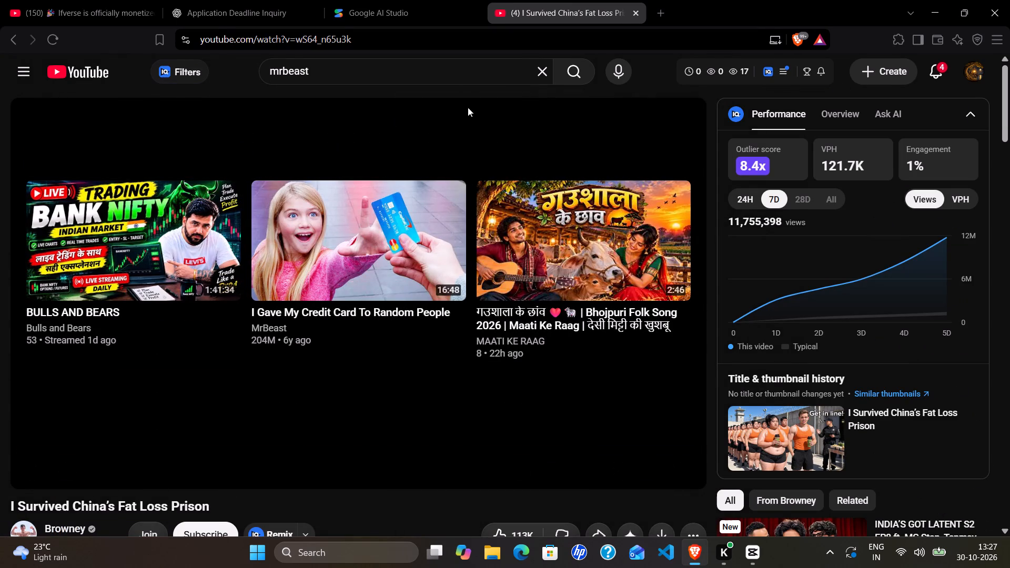
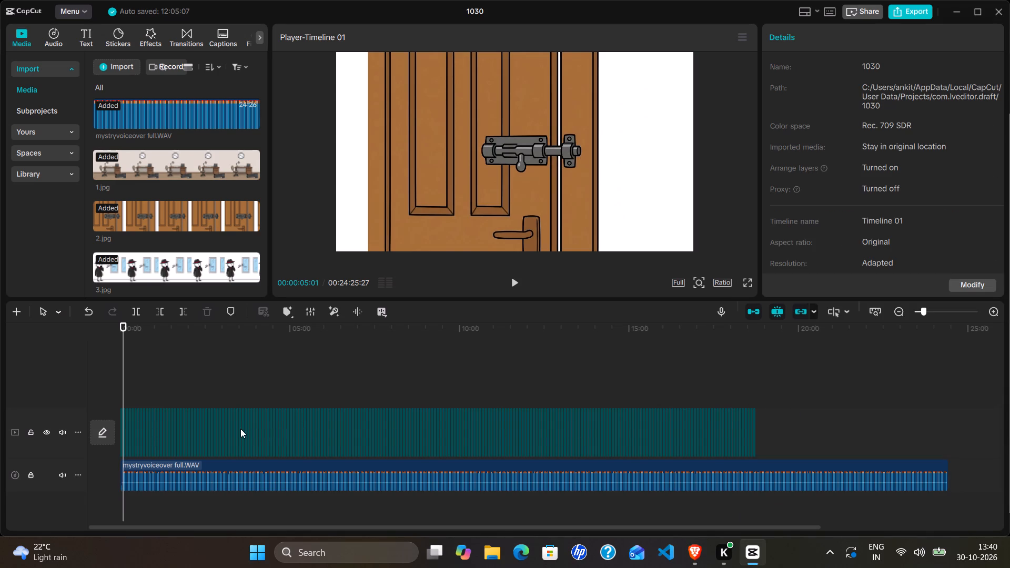
drag(240, 429, 214, 429)
drag(777, 425, 745, 425)
drag(745, 425, 180, 418)
click(130, 367)
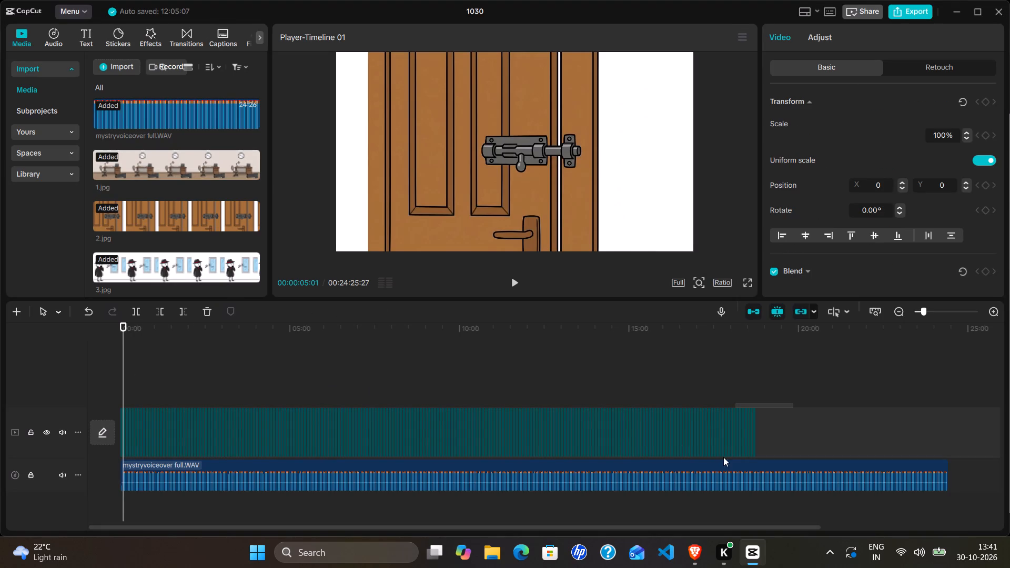
drag(764, 436, 647, 441)
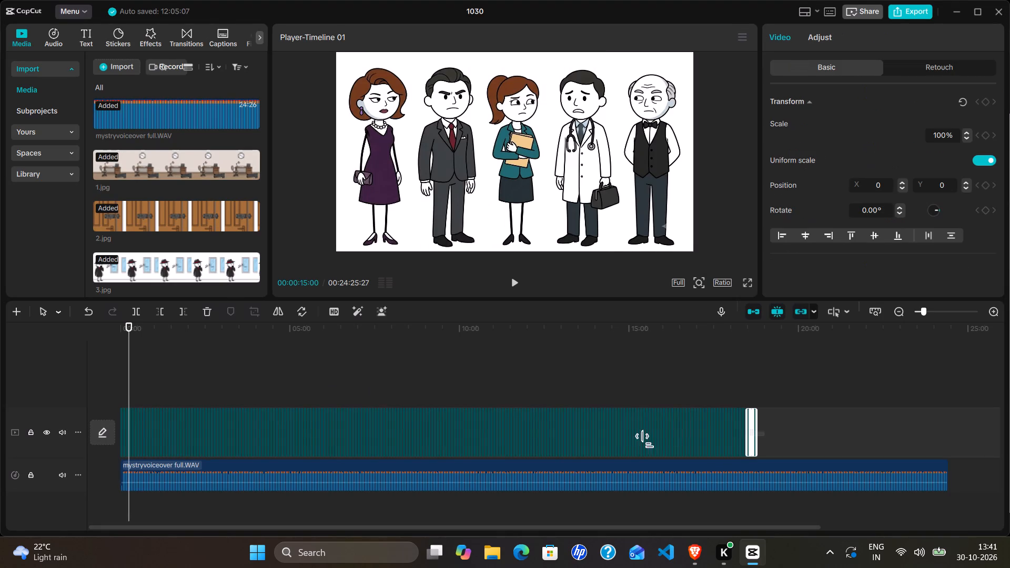
drag(647, 441, 325, 442)
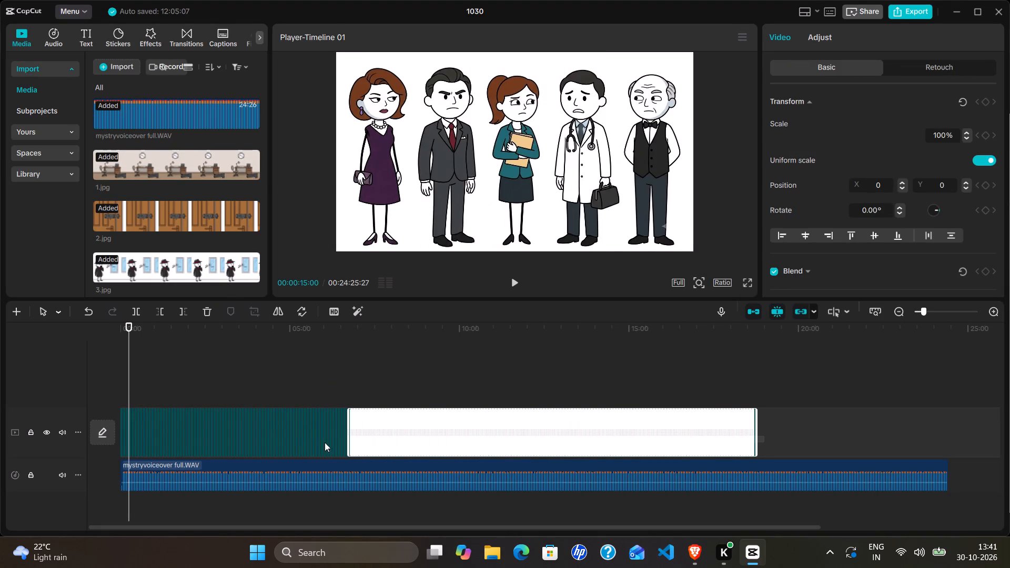
drag(325, 442, 146, 442)
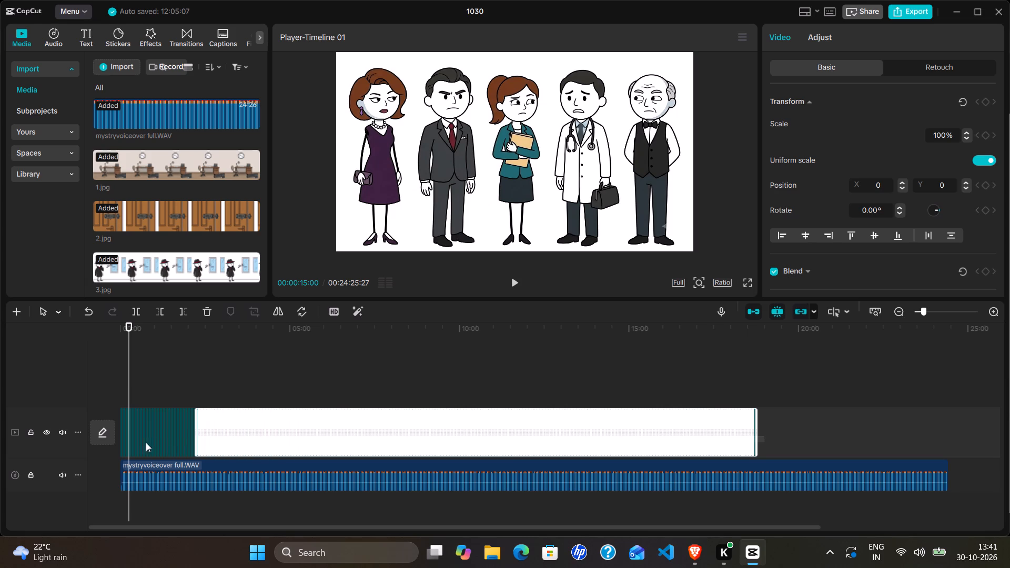
drag(146, 442, 0, 443)
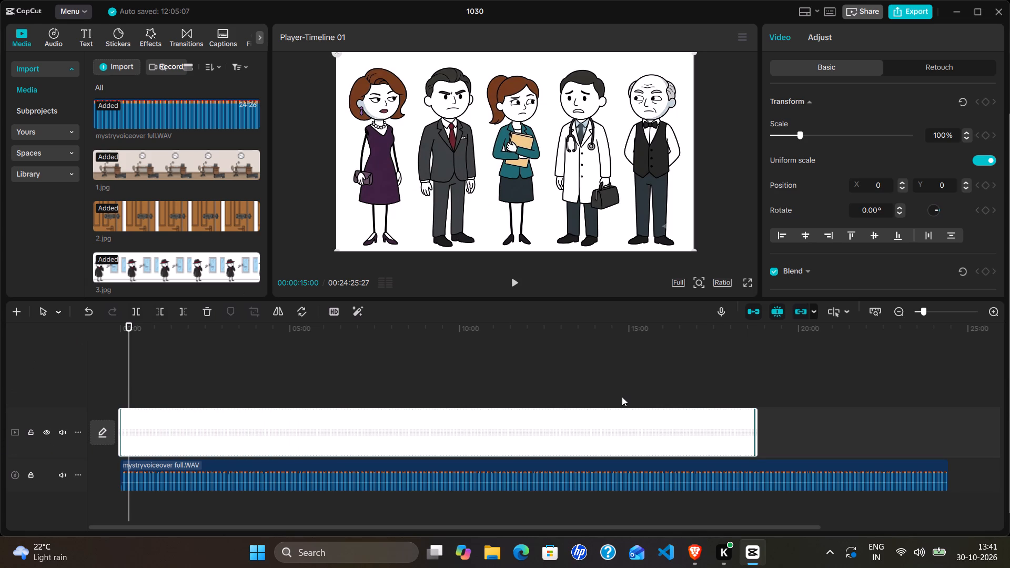
ctrl+scroll(715, 412, up, 4)
scroll(715, 412, left, 3)
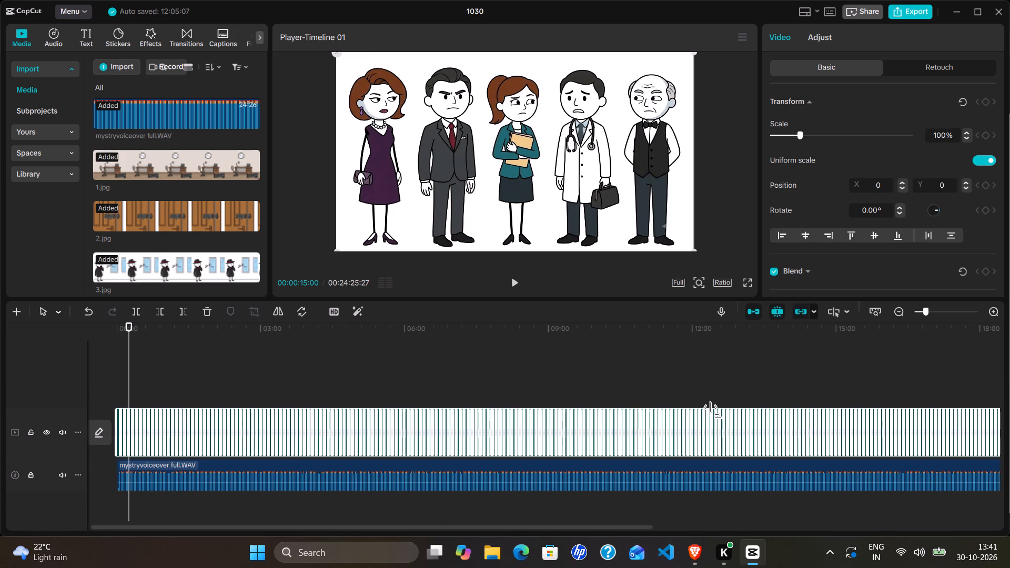
scroll(715, 412, left, 5)
scroll(715, 412, right, 11)
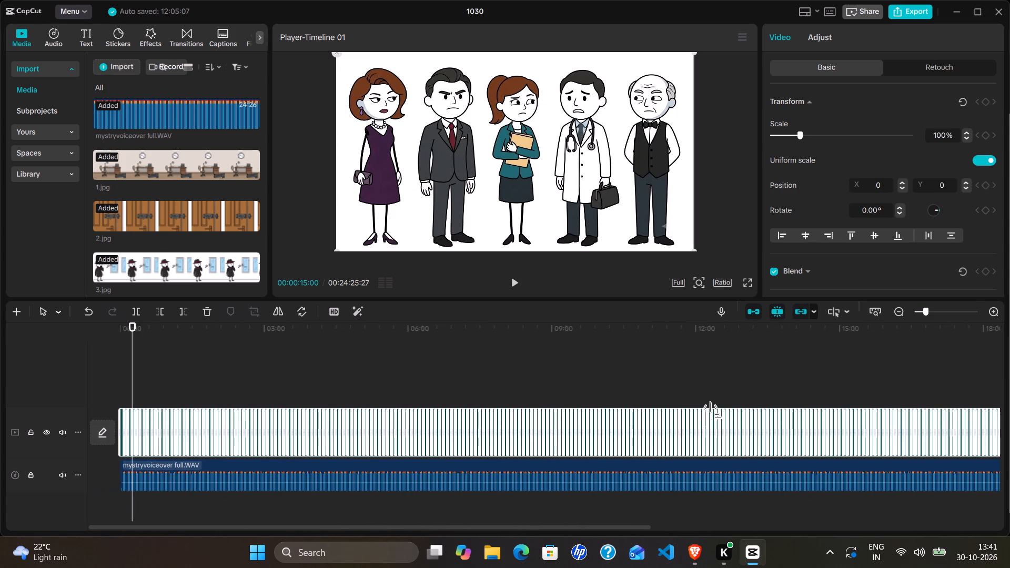
scroll(715, 412, right, 1)
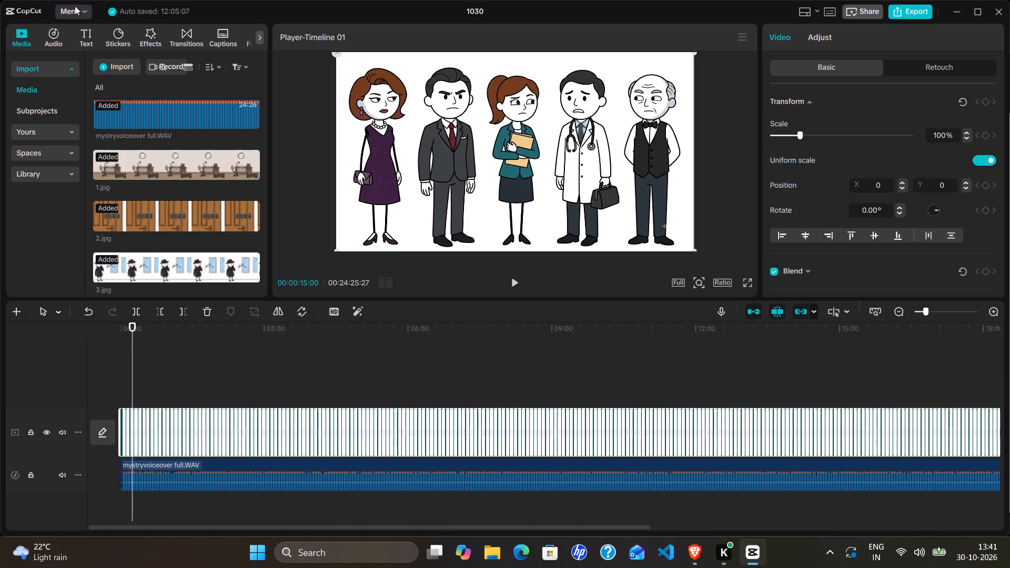
Set the default image duration to 6.5 s in the application's editing settings and save.
click(77, 9)
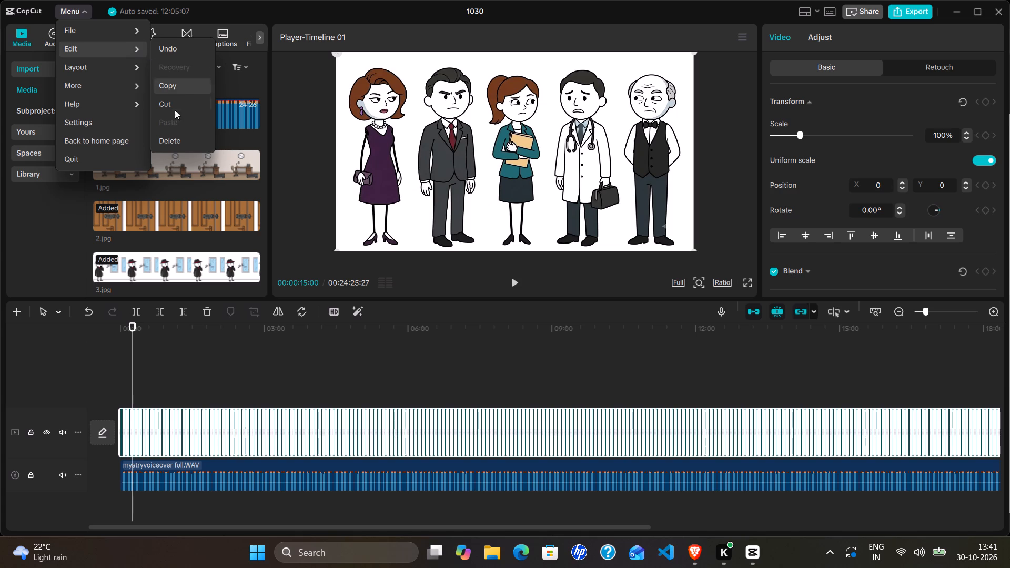
click(114, 119)
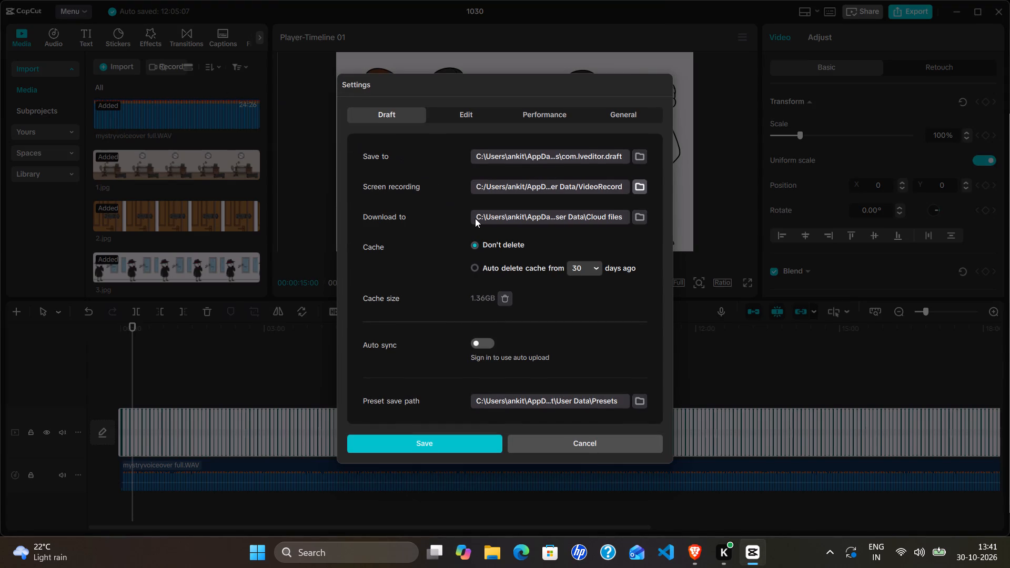
scroll(467, 260, down, 3)
click(455, 115)
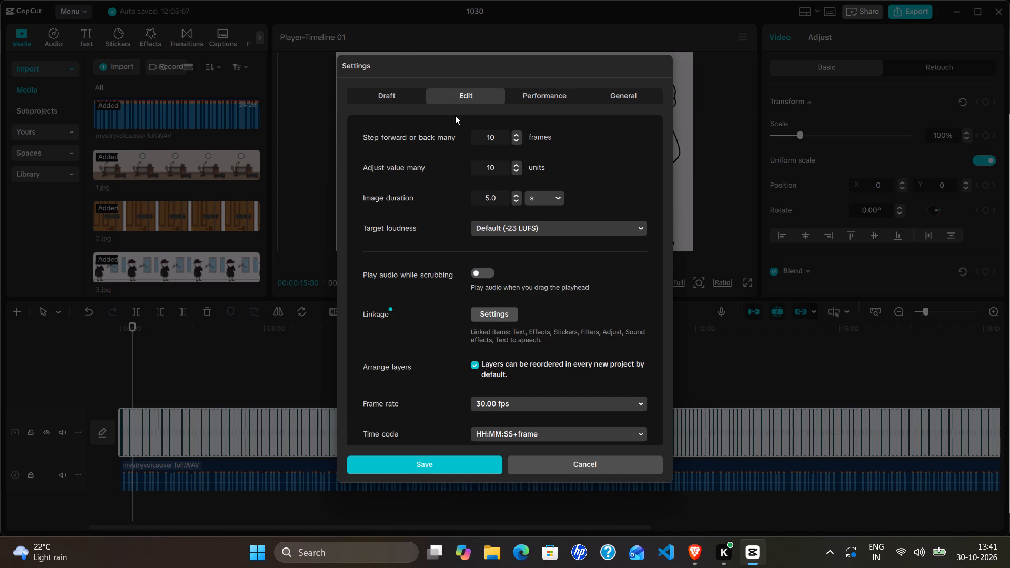
click(514, 193)
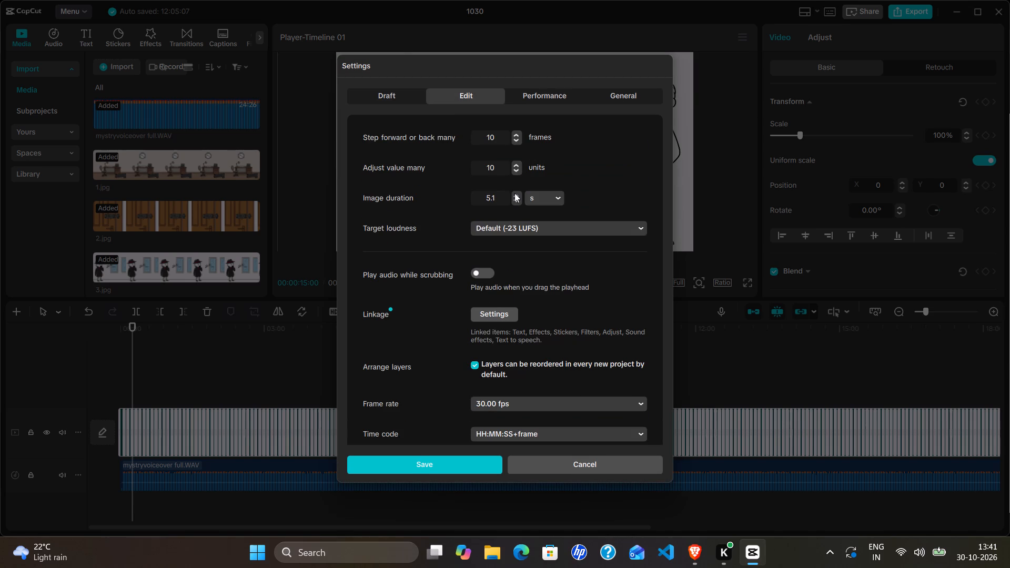
triple_click(514, 193)
triple_click(514, 193)
triple_click(514, 193)
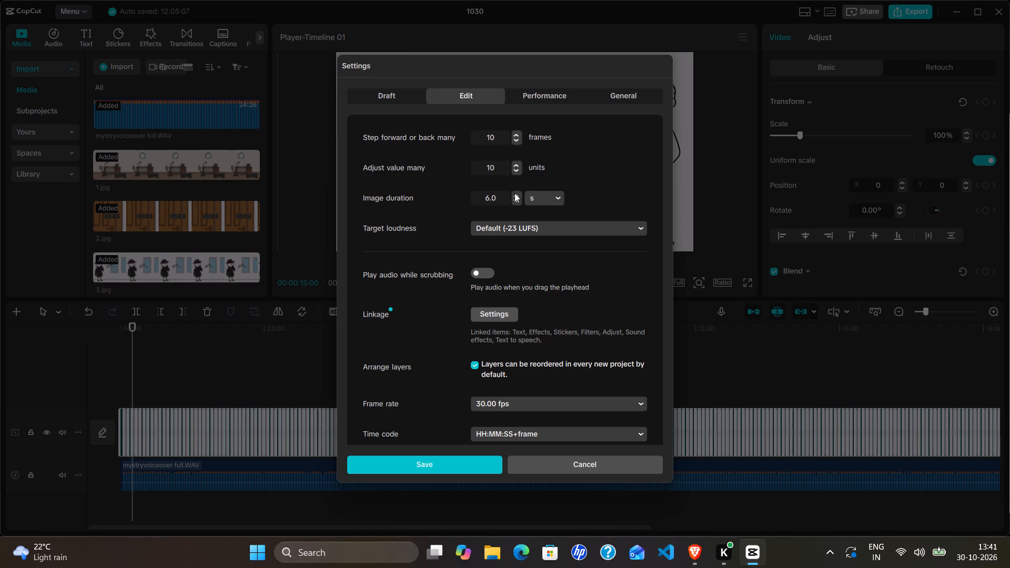
triple_click(514, 193)
click(514, 193)
click(514, 193)
click(410, 462)
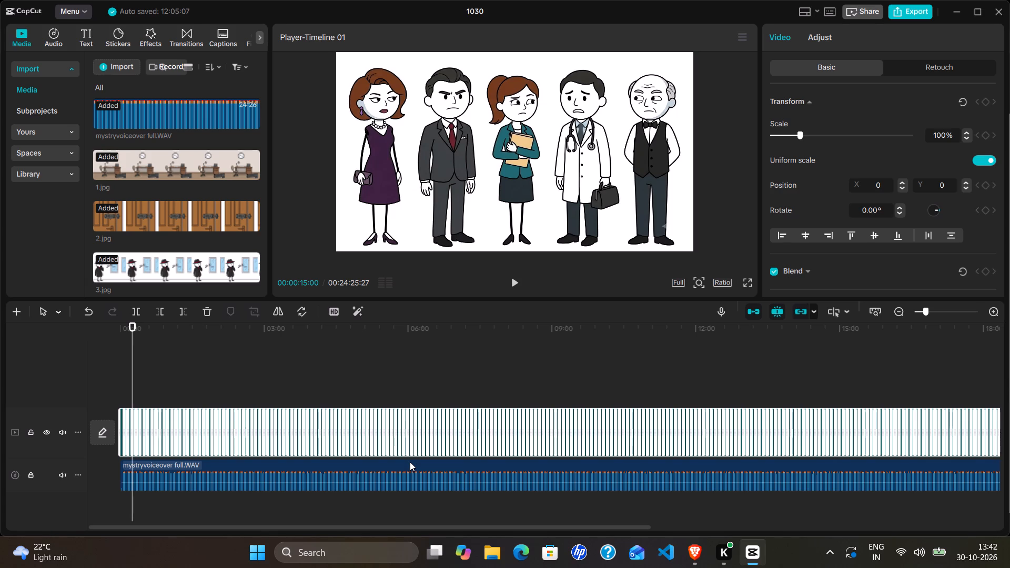
Deselect the image clips and examine how the image track runs along the voiceover.
scroll(410, 462, left, 14)
scroll(410, 462, right, 1)
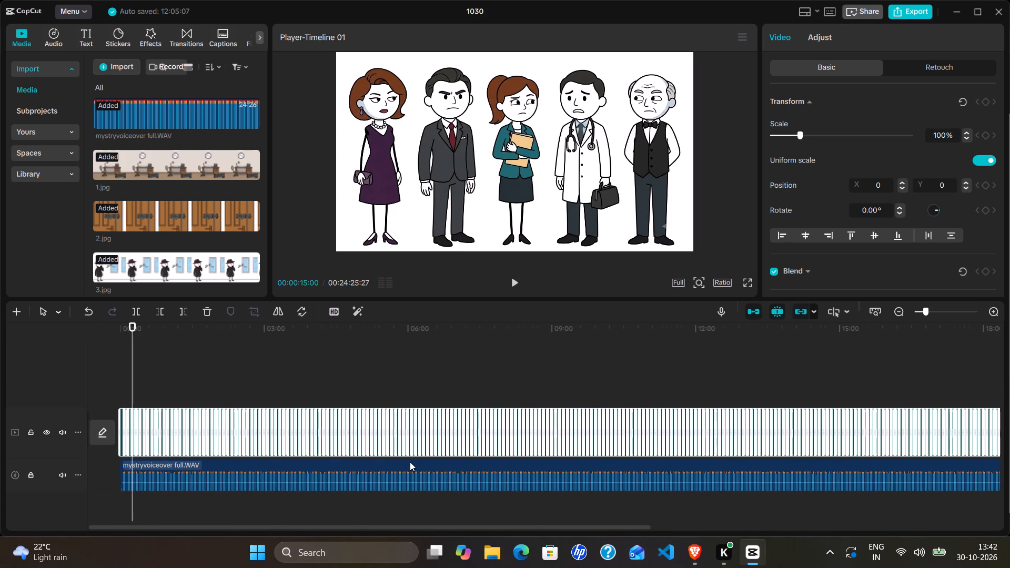
scroll(410, 462, right, 2)
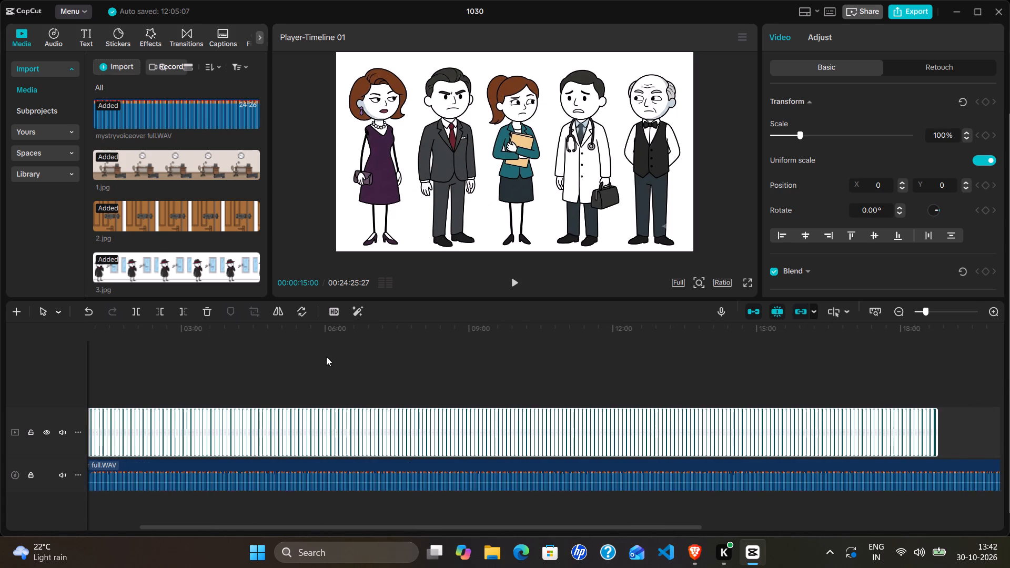
click(326, 357)
scroll(225, 390, right, 1)
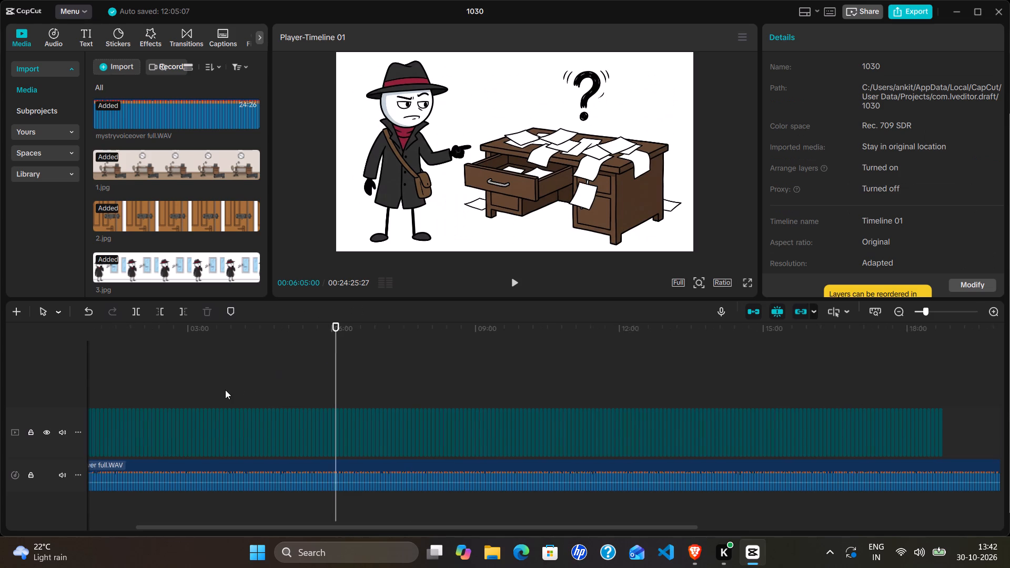
scroll(225, 390, right, 2)
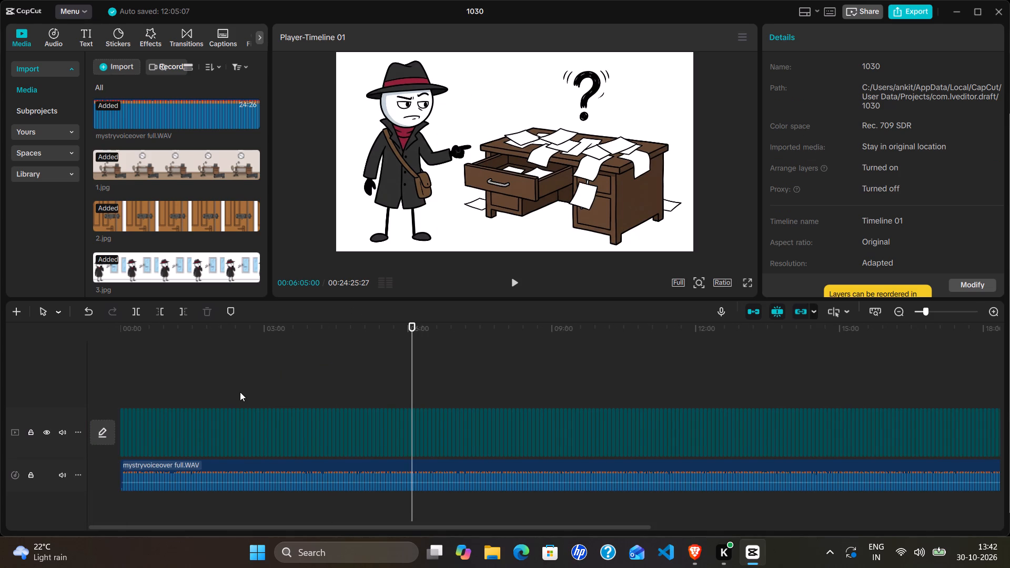
ctrl+scroll(240, 392, up, 14)
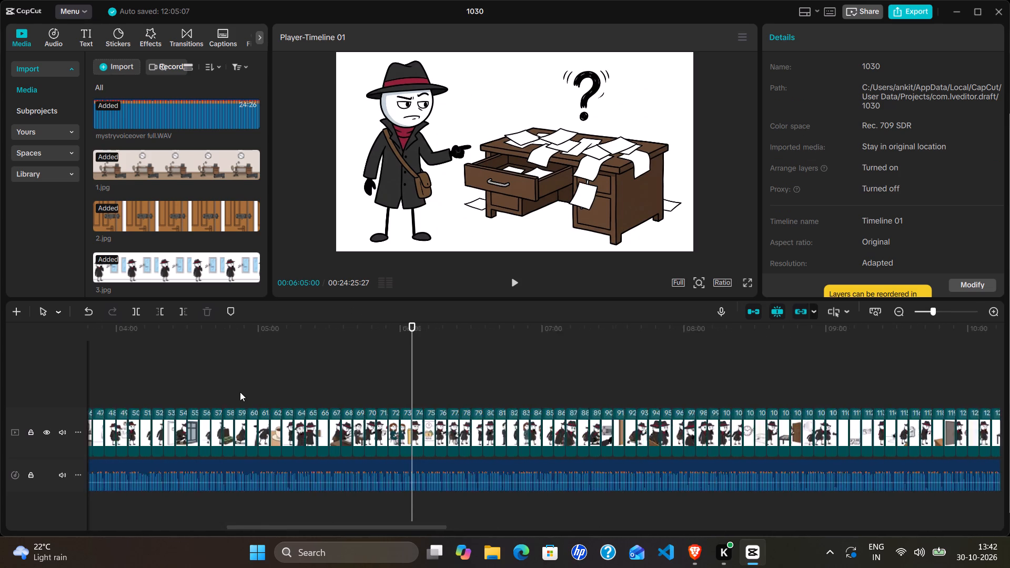
scroll(240, 392, up, 4)
scroll(240, 392, right, 20)
scroll(240, 392, right, 20)
scroll(240, 392, right, 20)
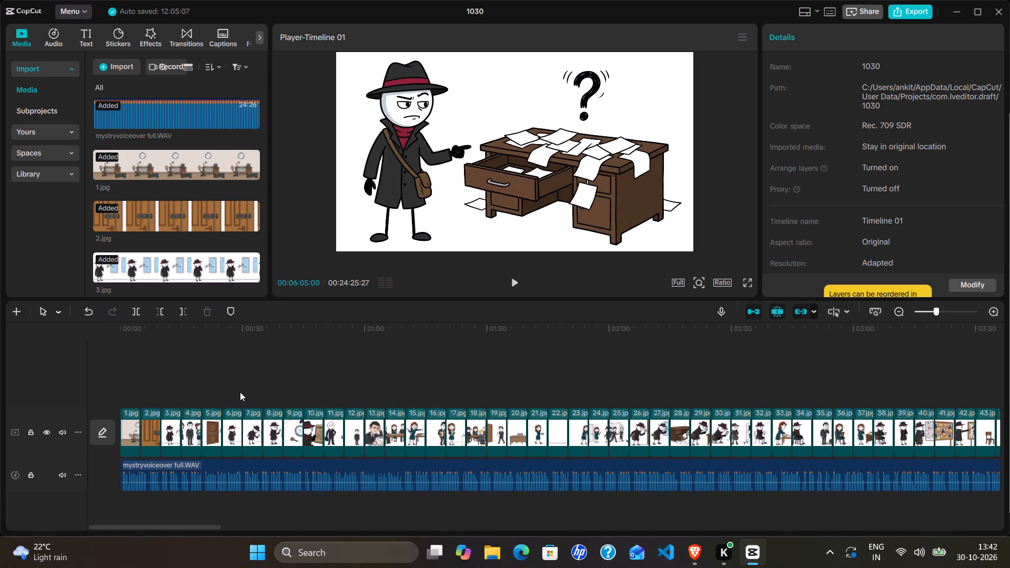
scroll(98, 372, right, 2)
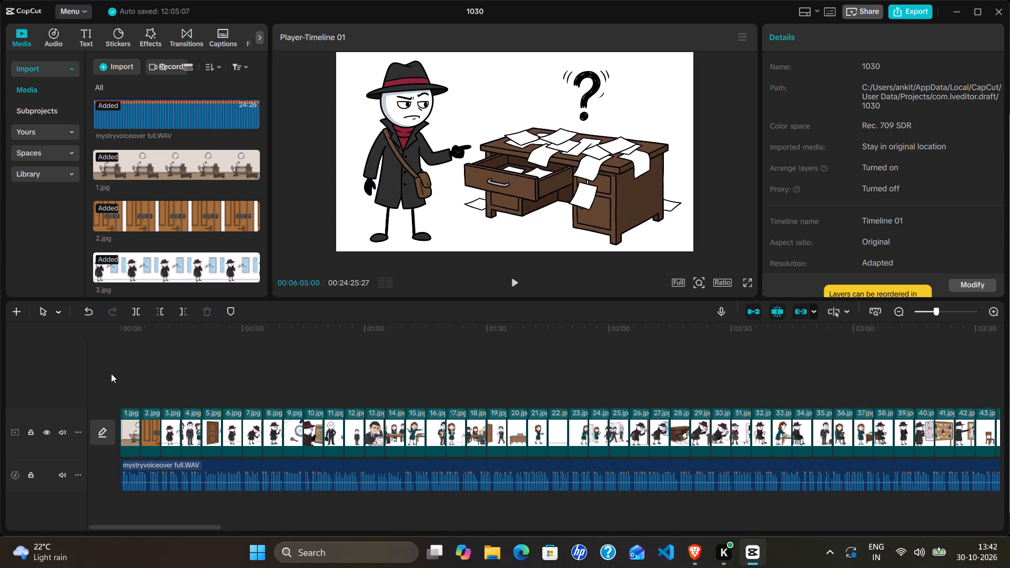
Play the timeline from the start until the second image, pause, and inspect the duration labels of the first clips.
click(111, 373)
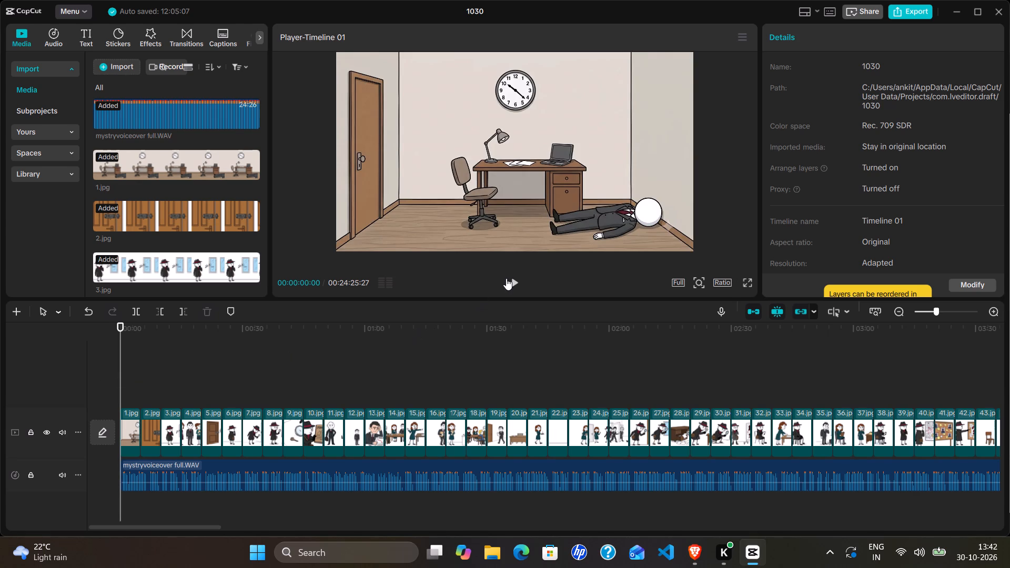
click(513, 279)
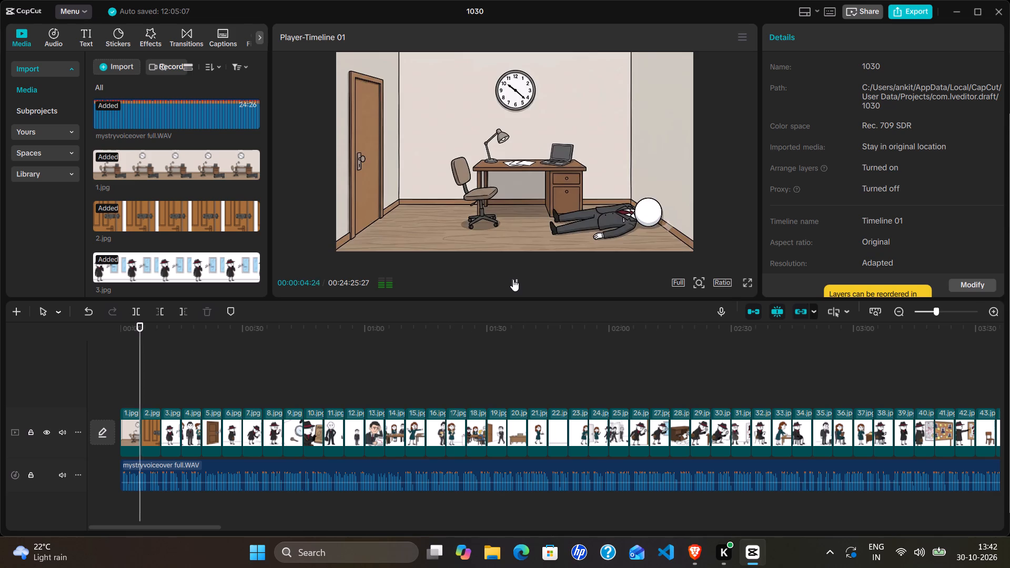
click(513, 279)
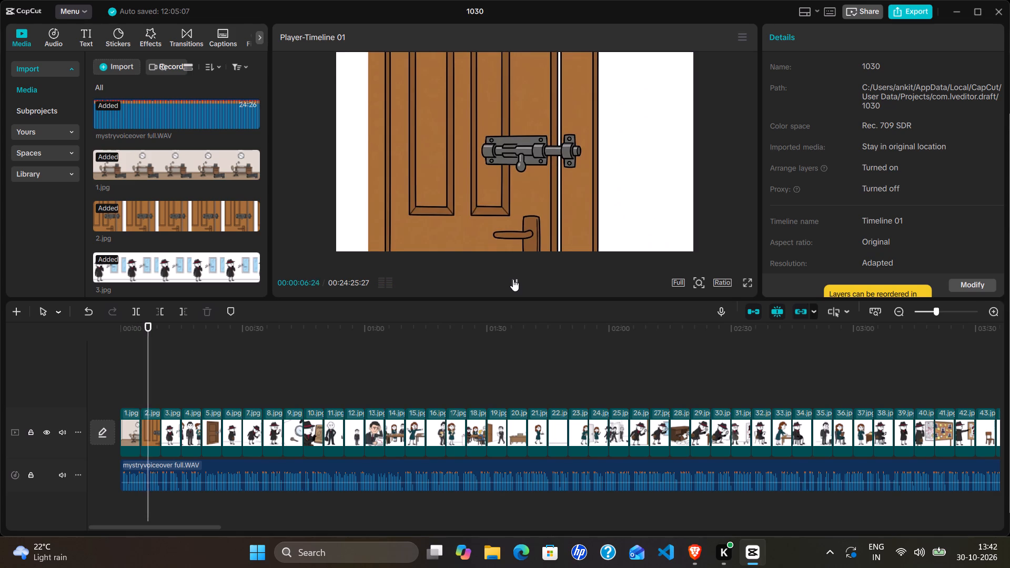
ctrl+scroll(290, 373, up, 5)
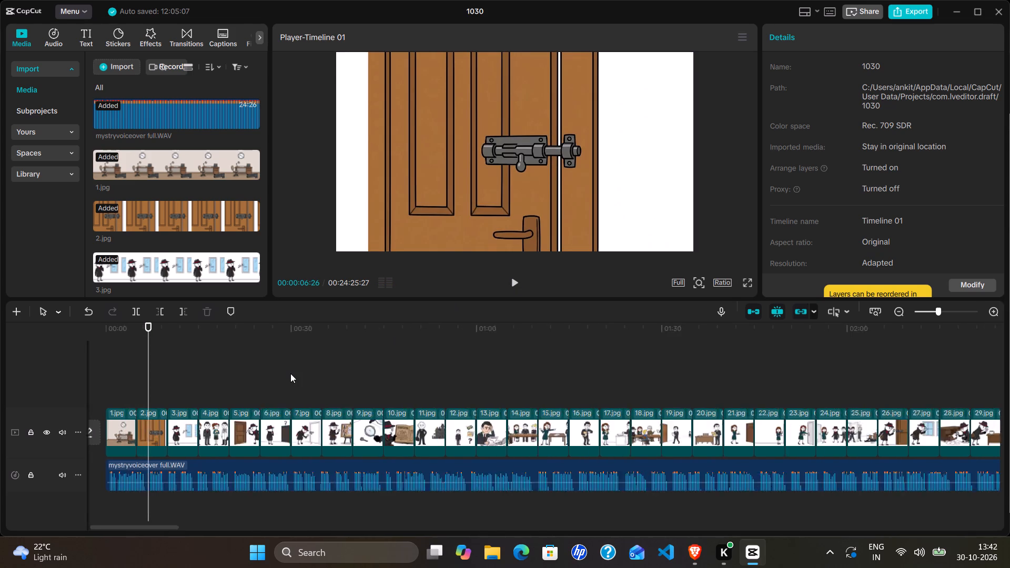
ctrl+scroll(290, 373, up, 7)
scroll(290, 373, right, 1)
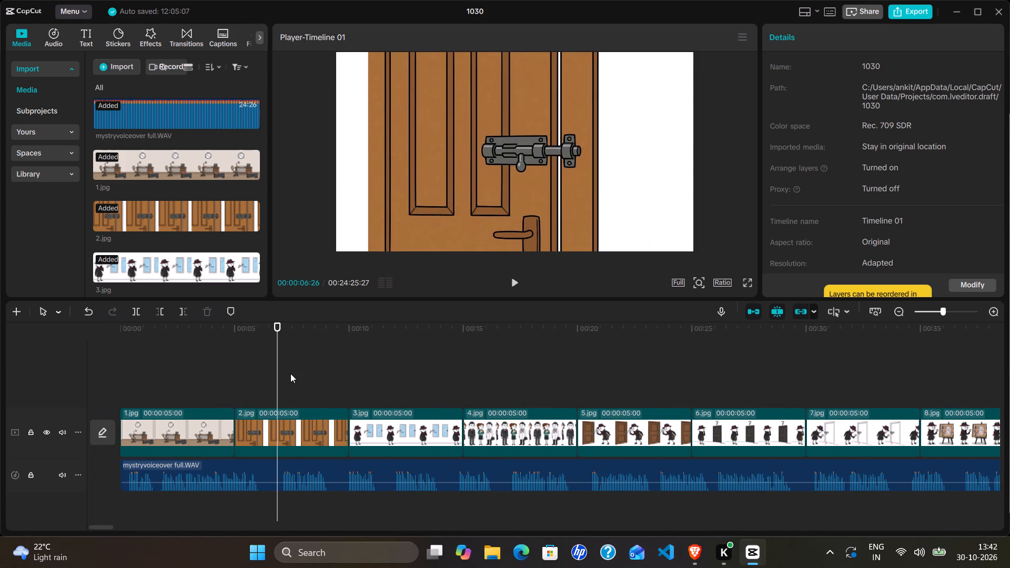
scroll(290, 373, right, 2)
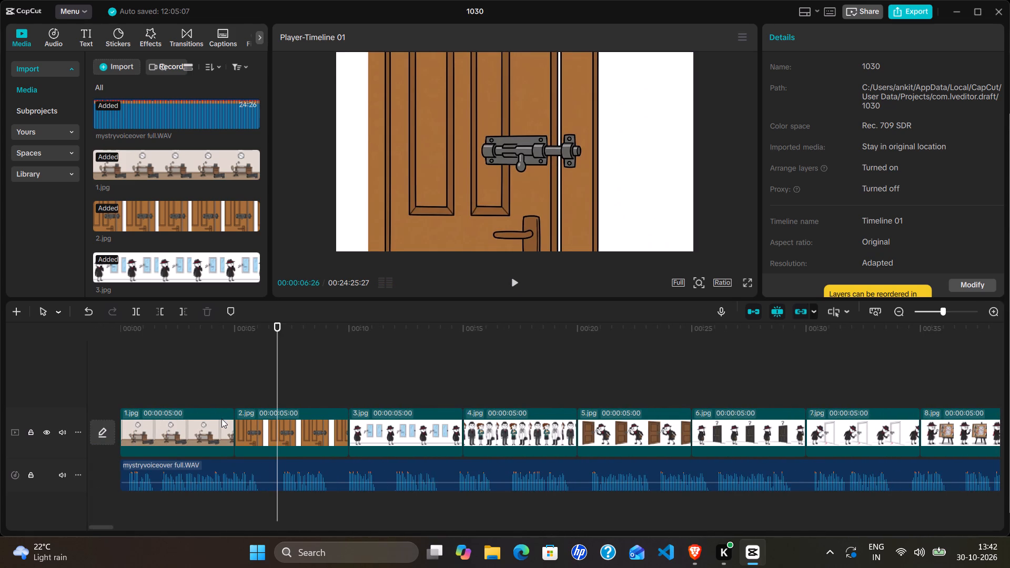
Select the first image clip and recheck the default image duration in the application's editing settings, saving them again.
click(221, 419)
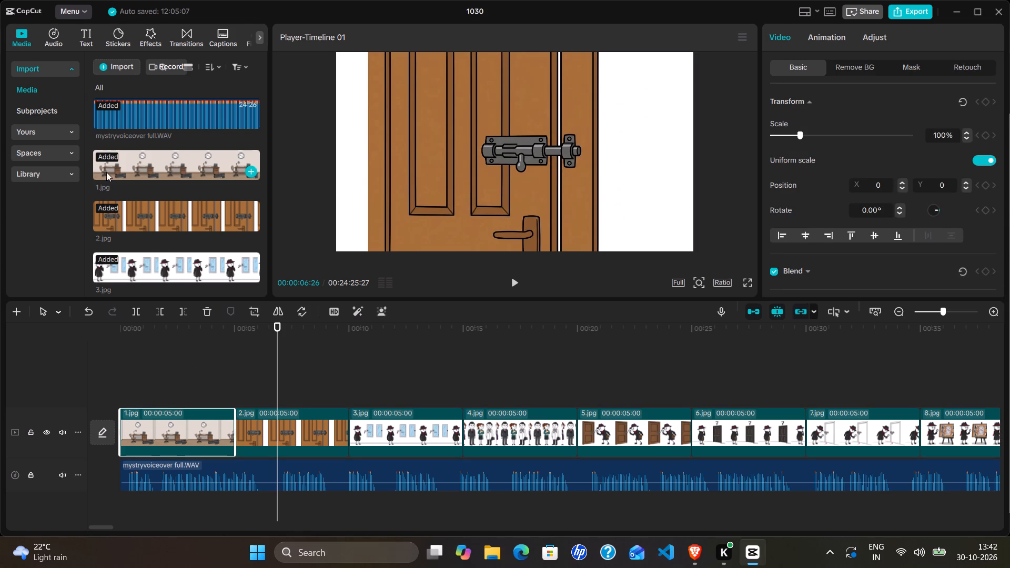
click(87, 10)
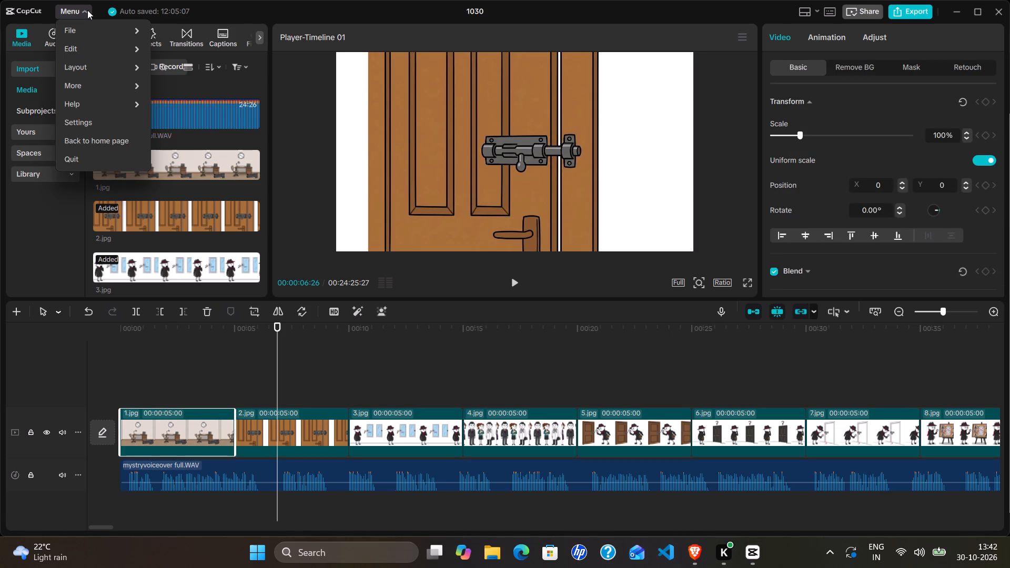
click(112, 124)
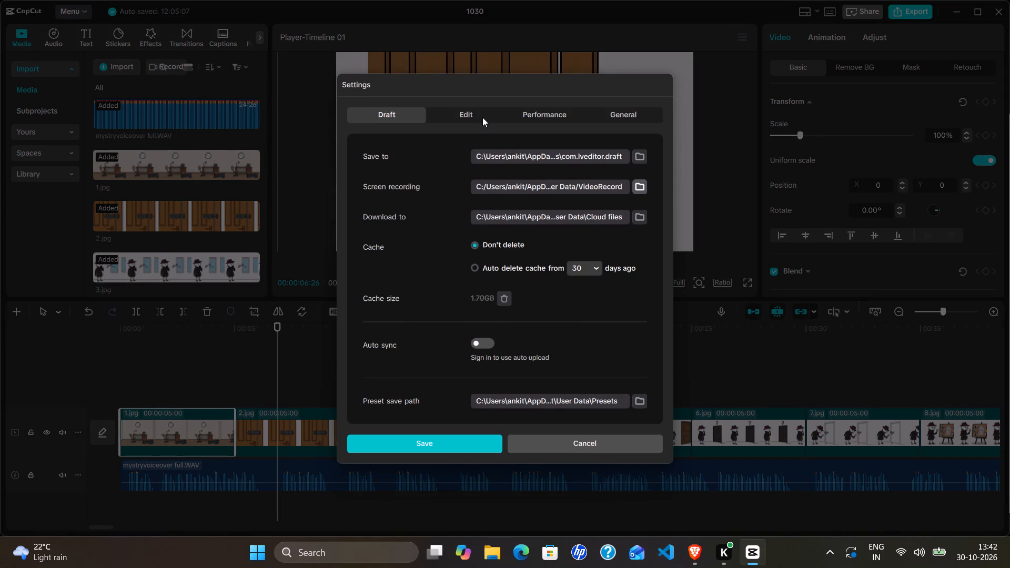
click(482, 117)
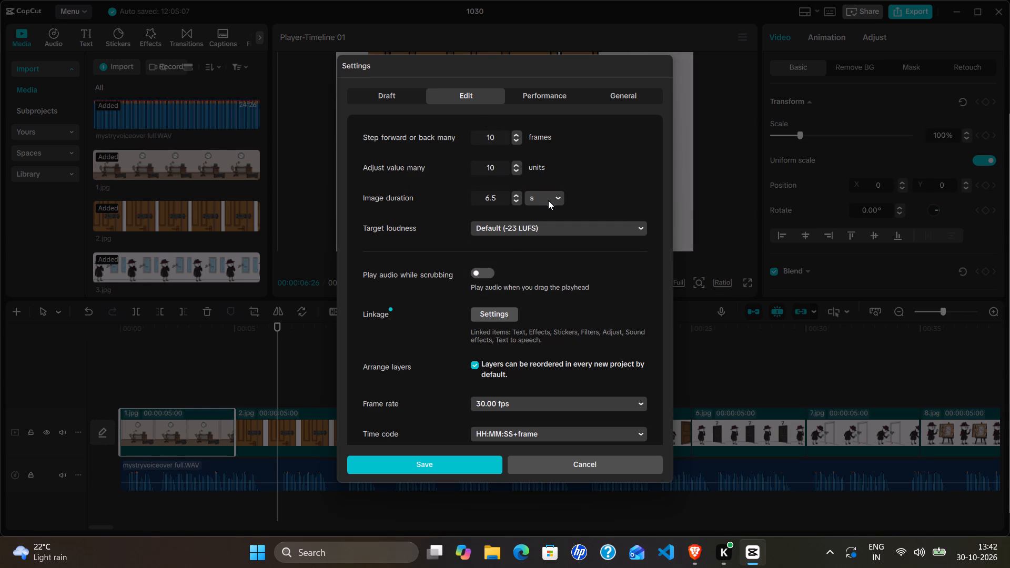
click(430, 464)
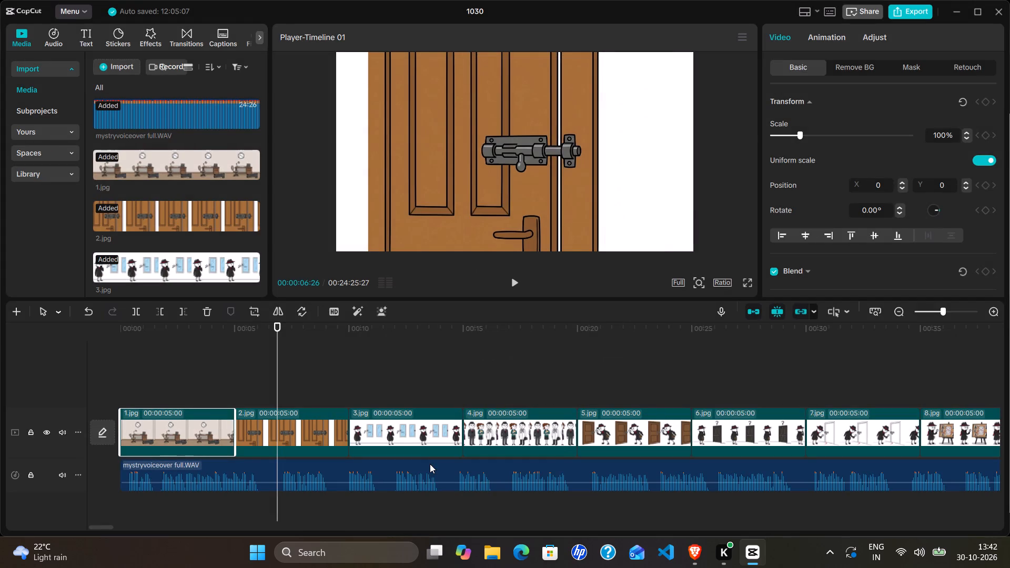
Select all image clips without the voiceover and extend them together from the last clip's end to 00:00:06:29 each.
scroll(441, 413, left, 9)
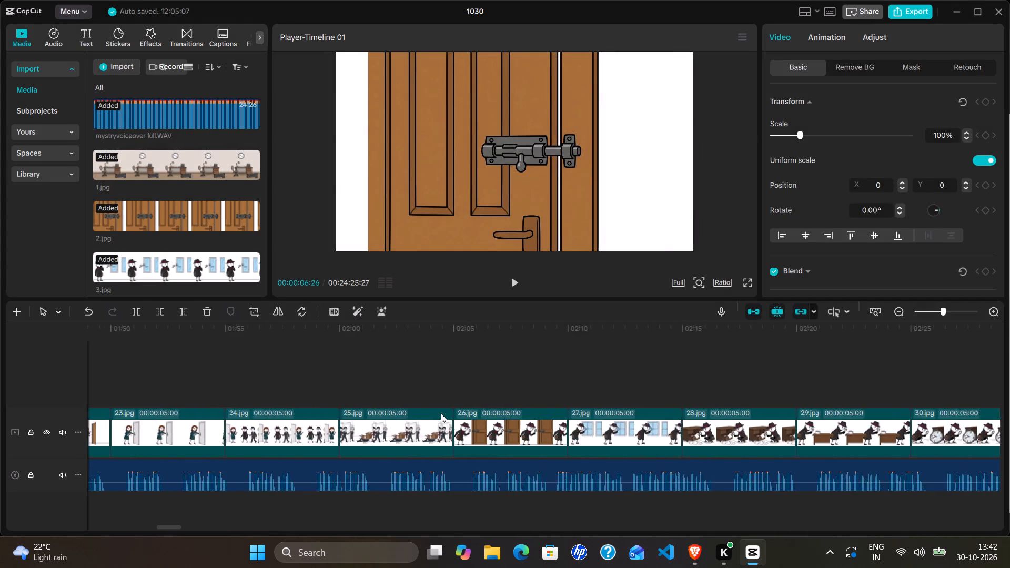
scroll(441, 413, left, 18)
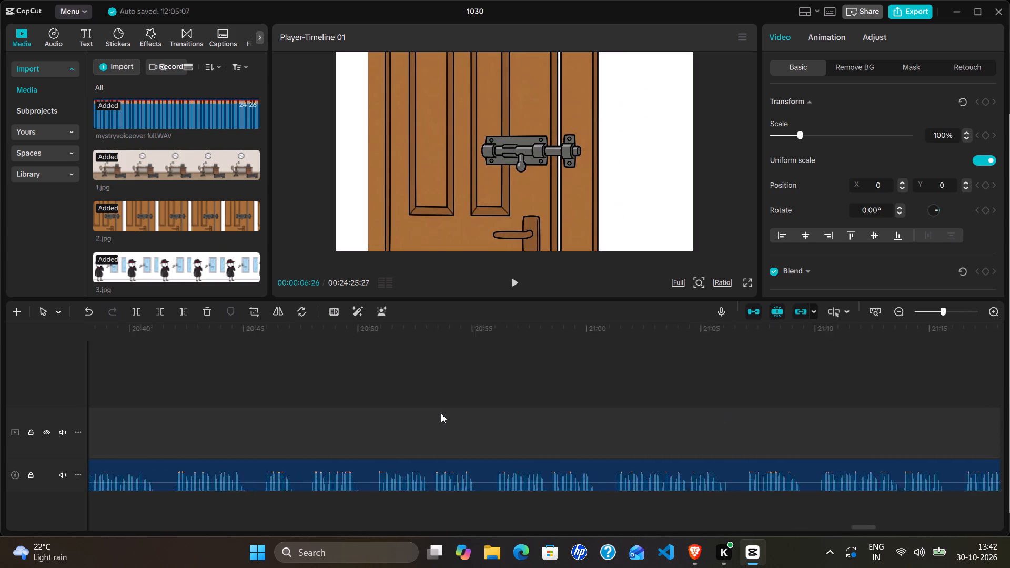
scroll(441, 413, right, 15)
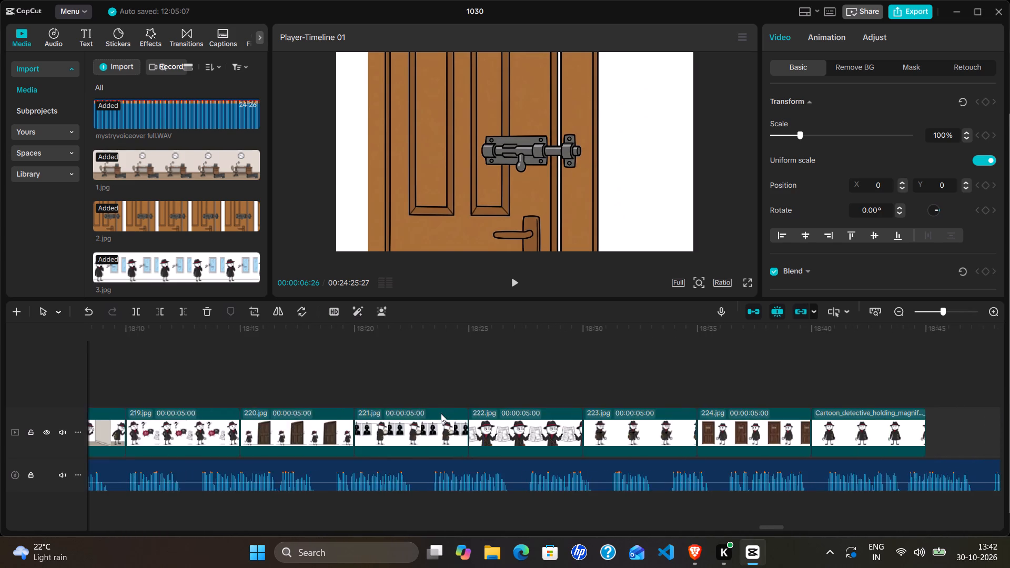
scroll(441, 413, left, 1)
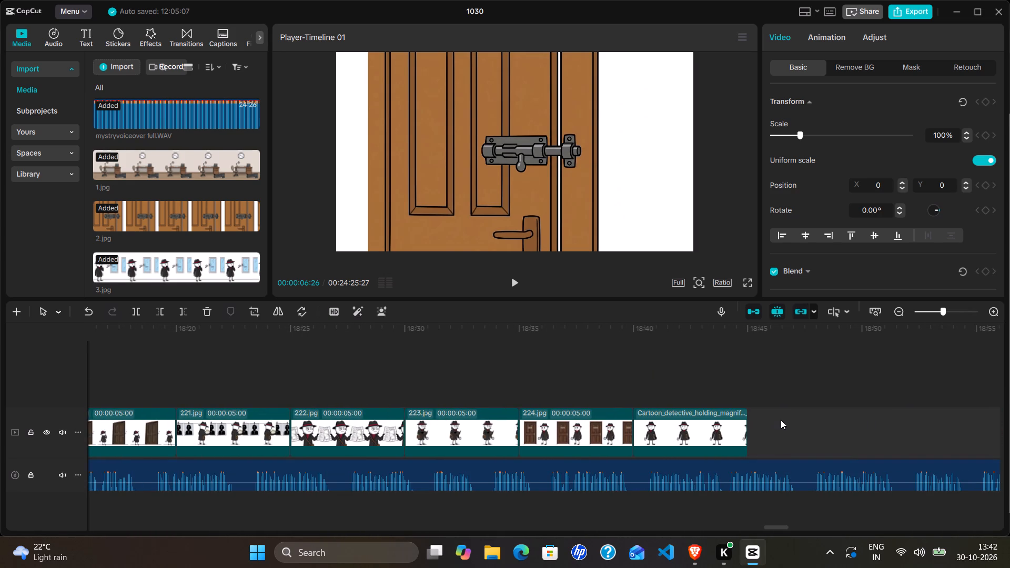
drag(781, 420, 257, 430)
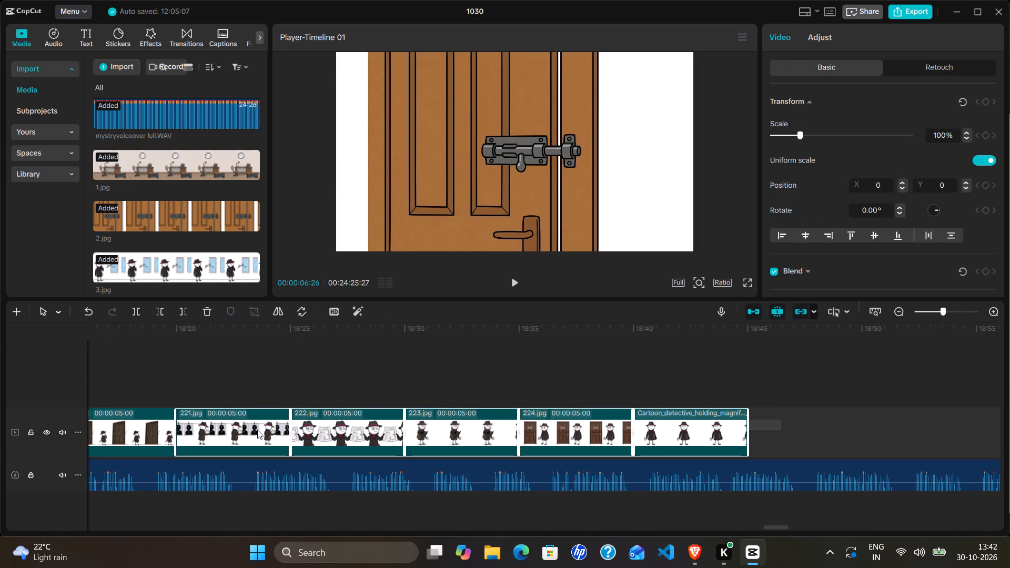
drag(257, 430, 229, 430)
key(ctrl+a)
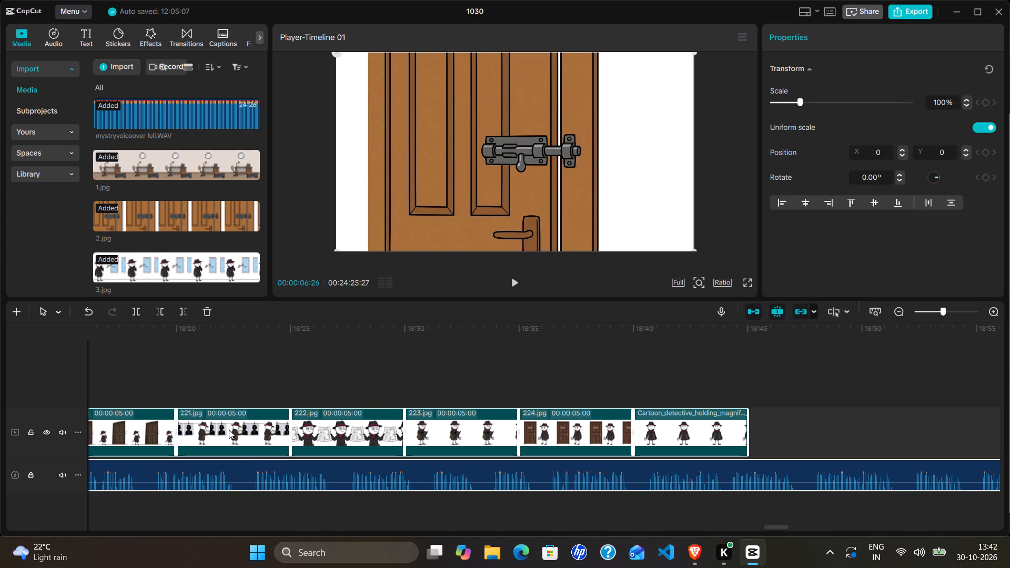
ctrl+click(247, 465)
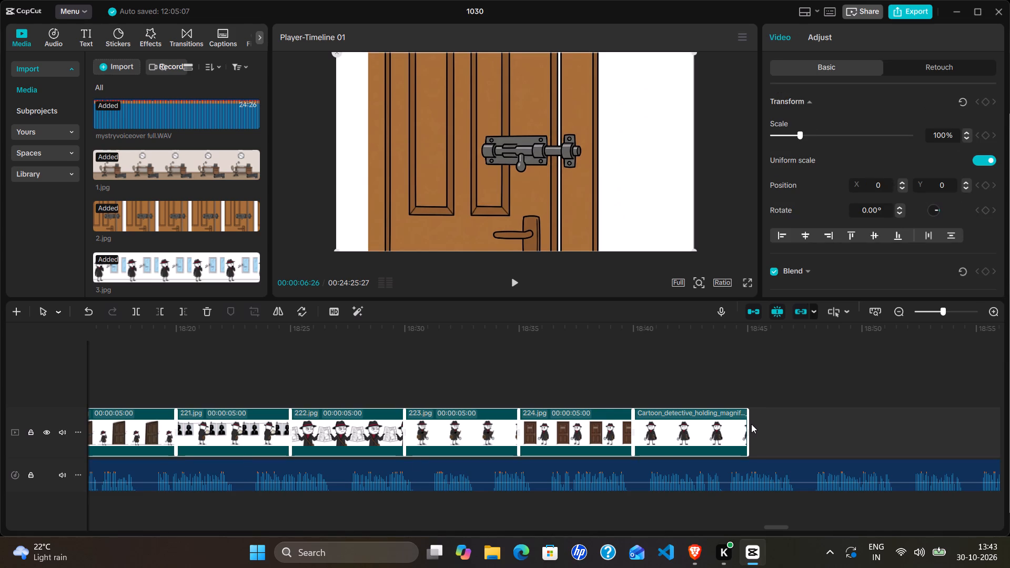
drag(747, 420, 753, 421)
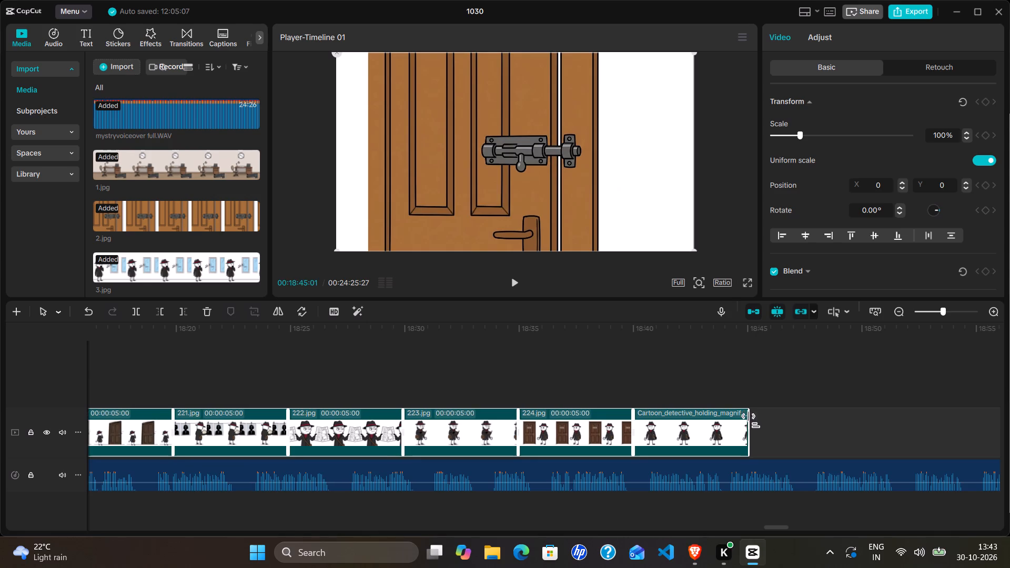
drag(753, 421, 765, 423)
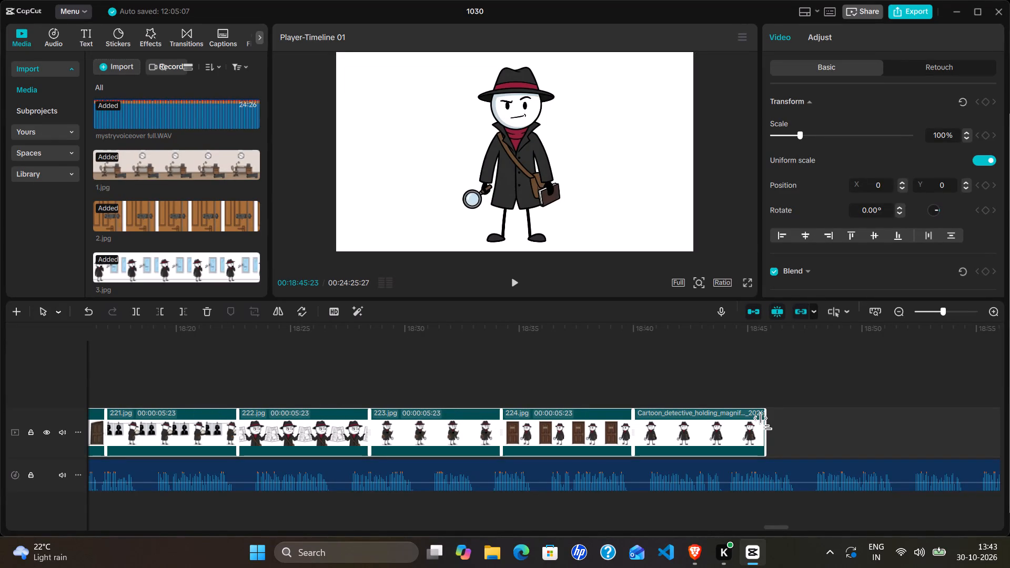
drag(765, 423, 809, 428)
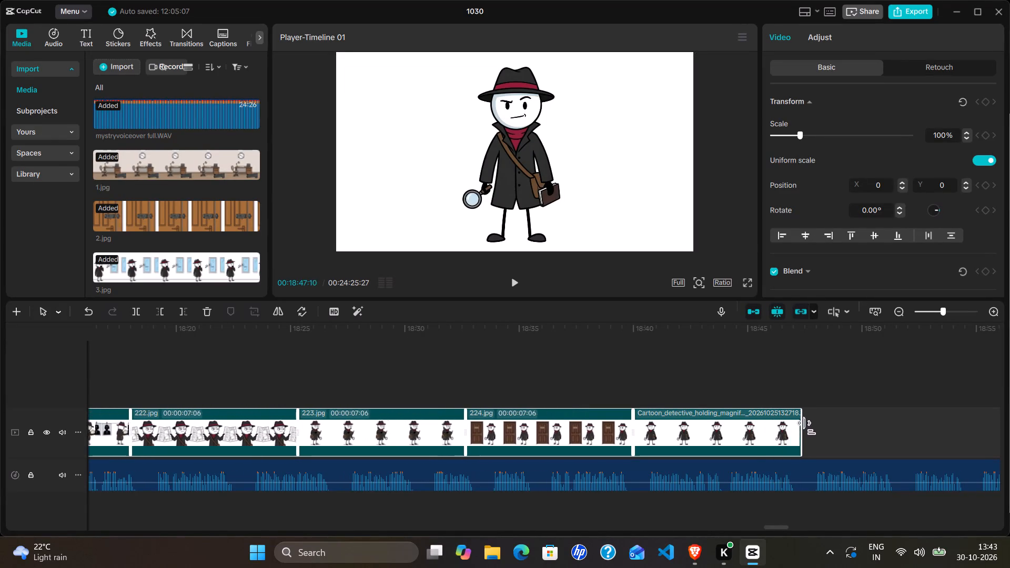
drag(809, 428, 856, 435)
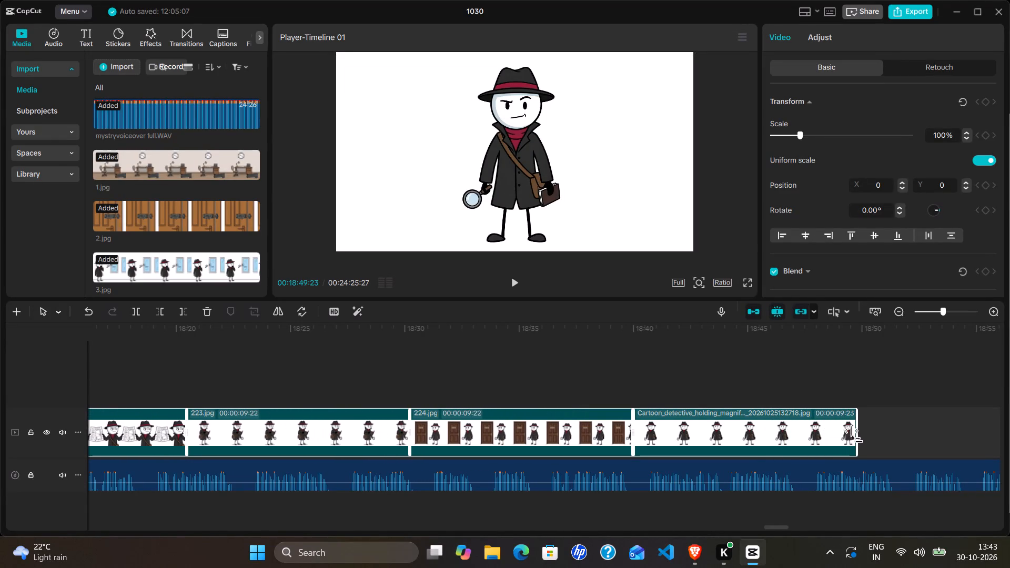
drag(856, 435, 861, 439)
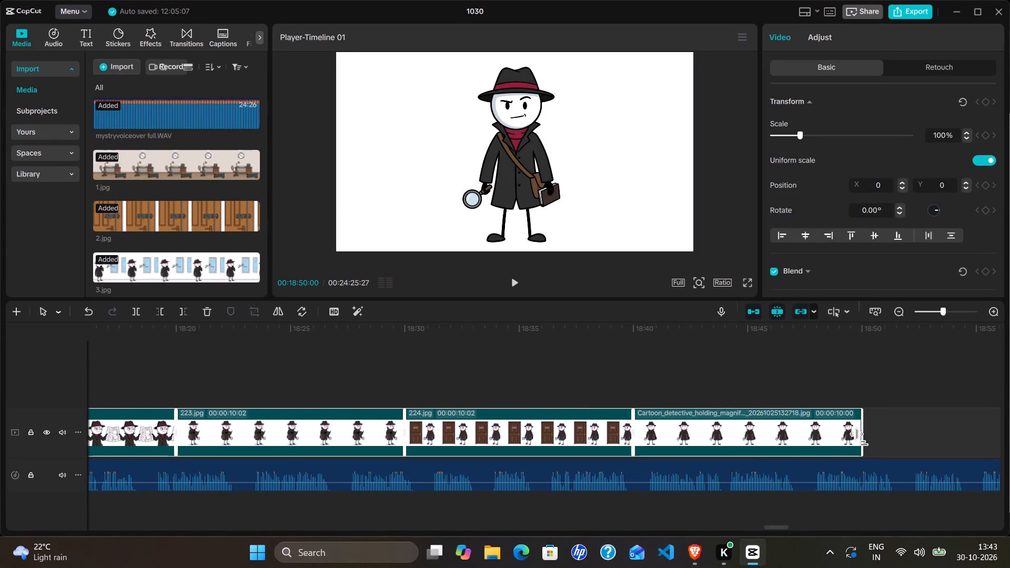
drag(861, 439, 850, 440)
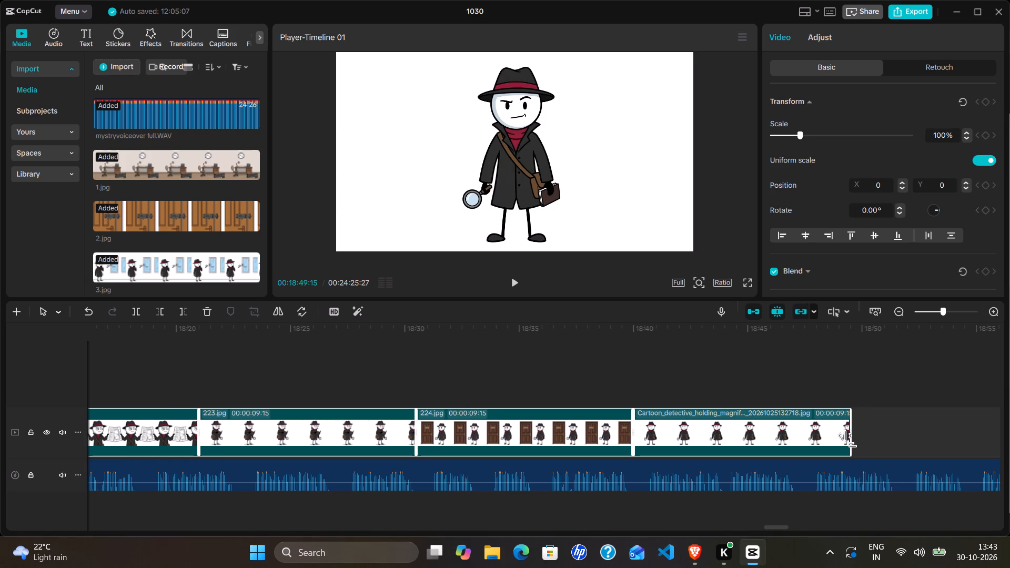
drag(850, 440, 837, 443)
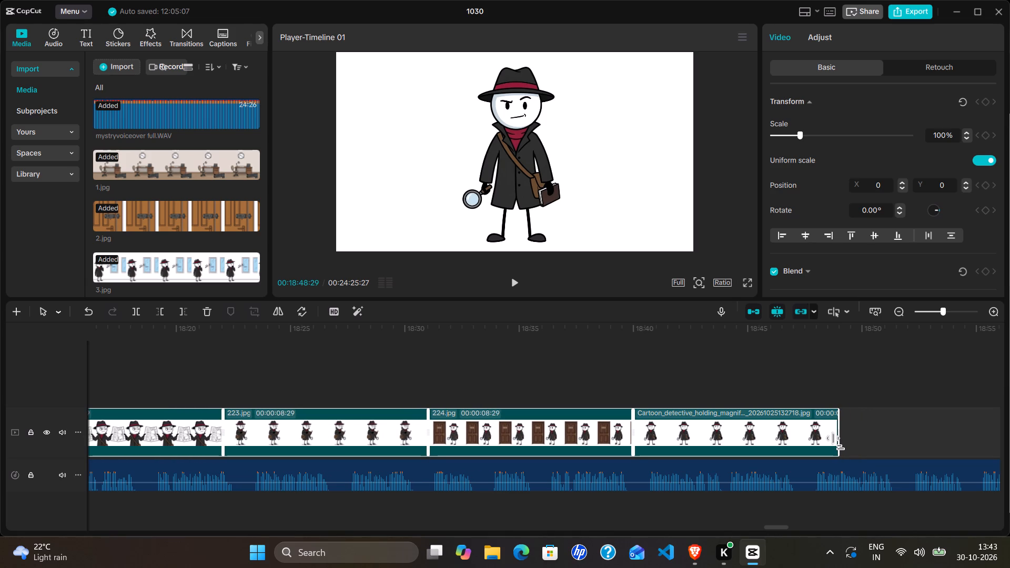
drag(837, 443, 822, 445)
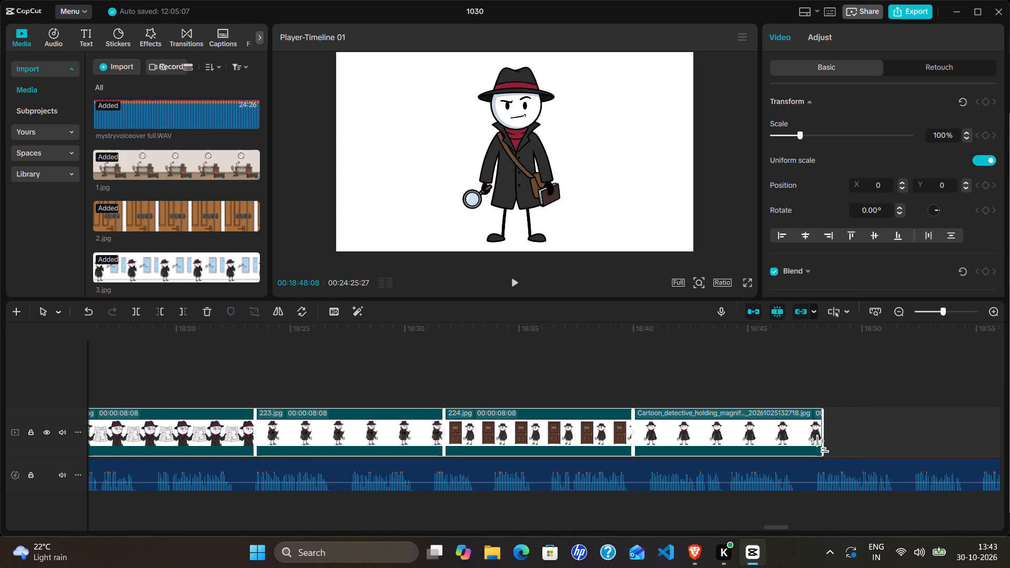
drag(822, 445, 794, 447)
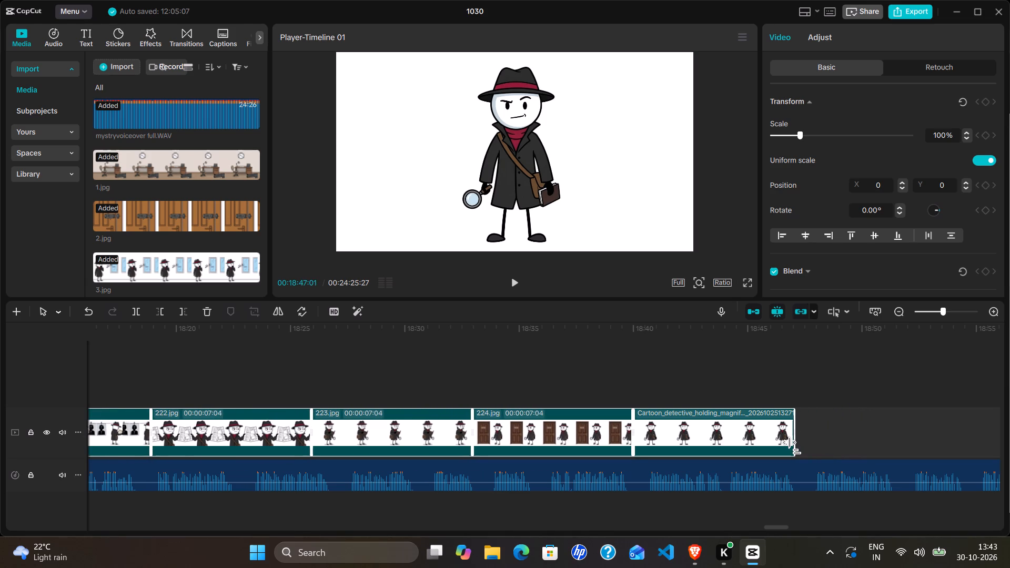
drag(794, 447, 777, 444)
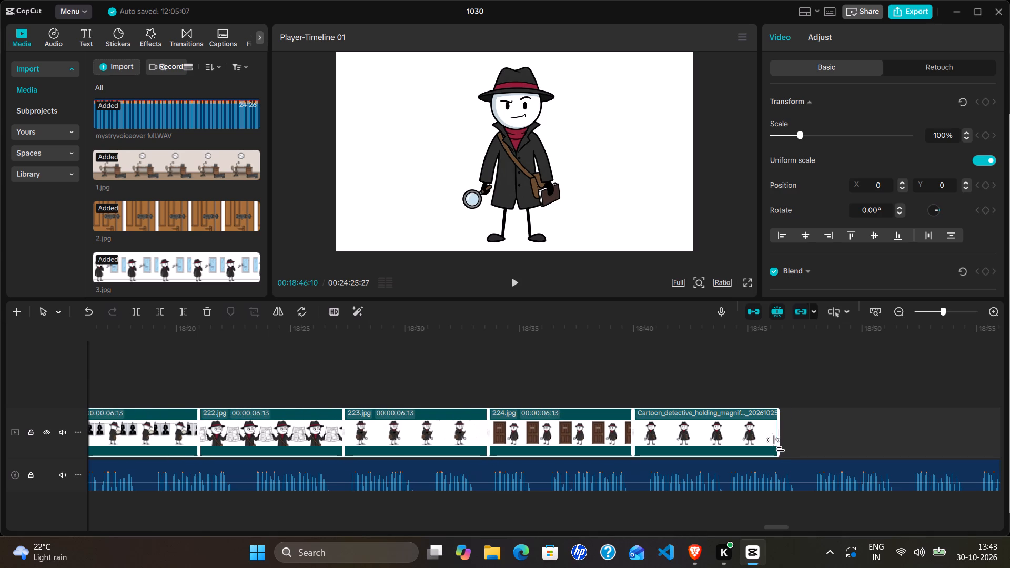
drag(777, 444, 783, 444)
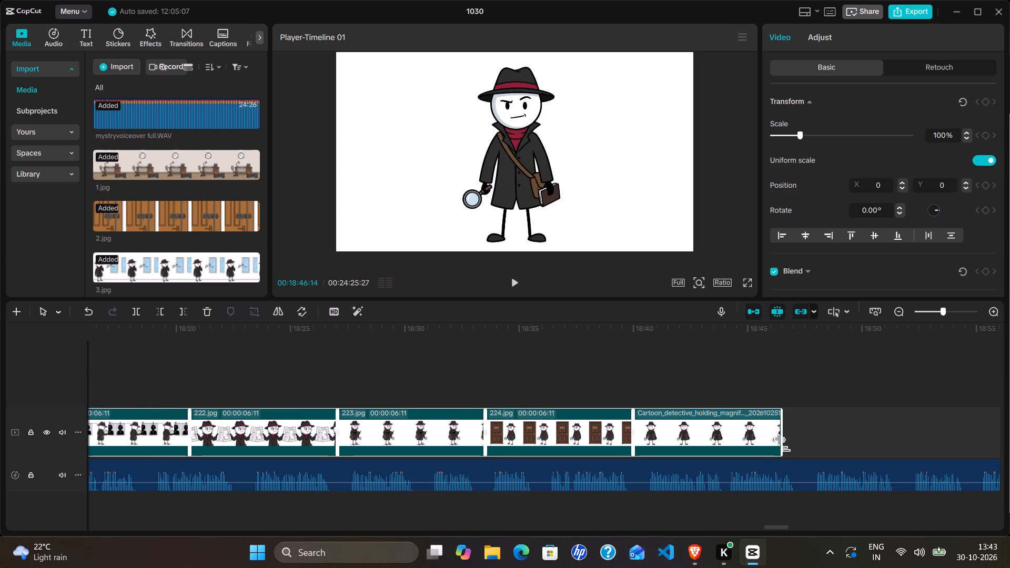
drag(783, 444, 792, 448)
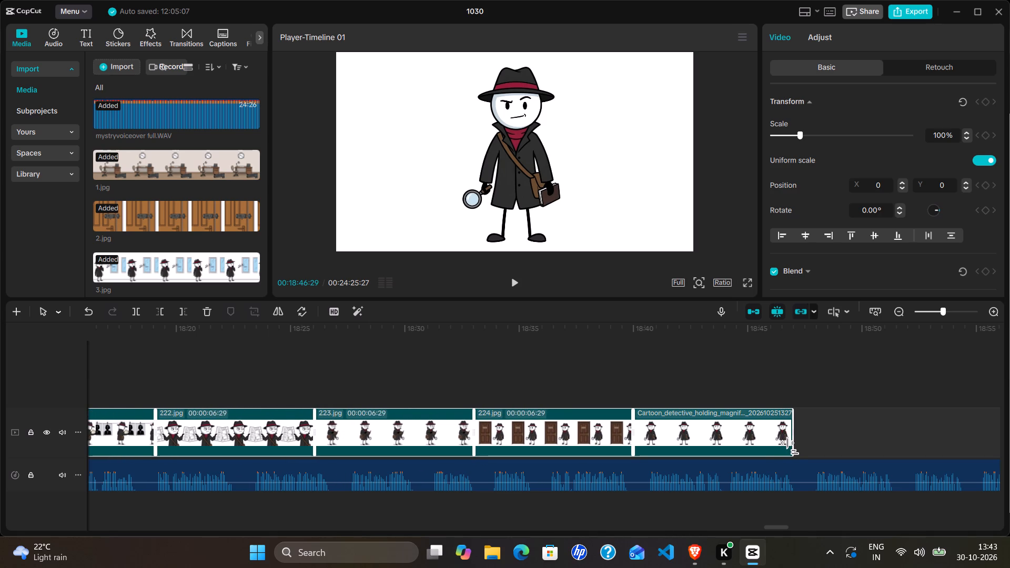
drag(792, 448, 796, 449)
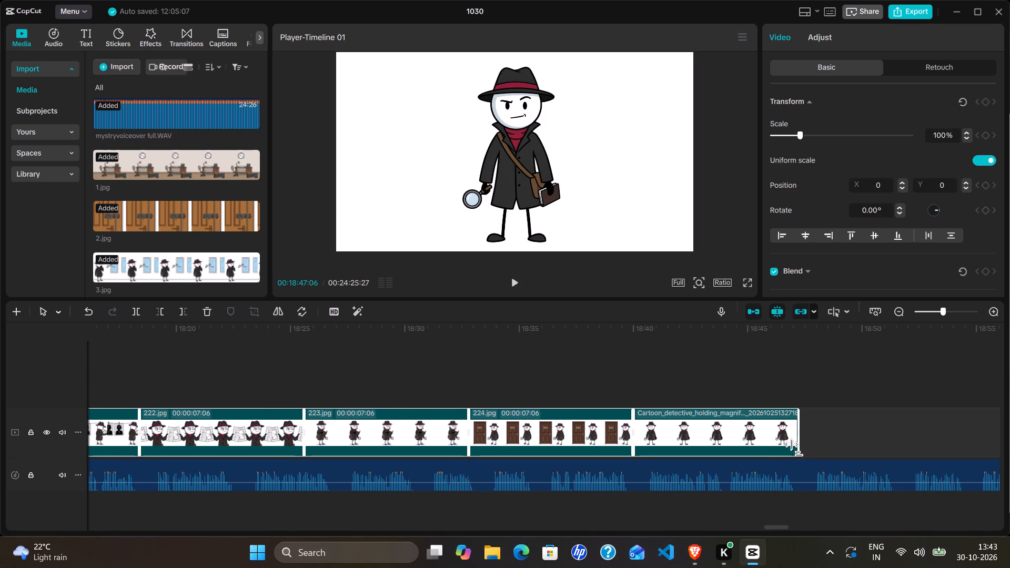
drag(796, 449, 791, 447)
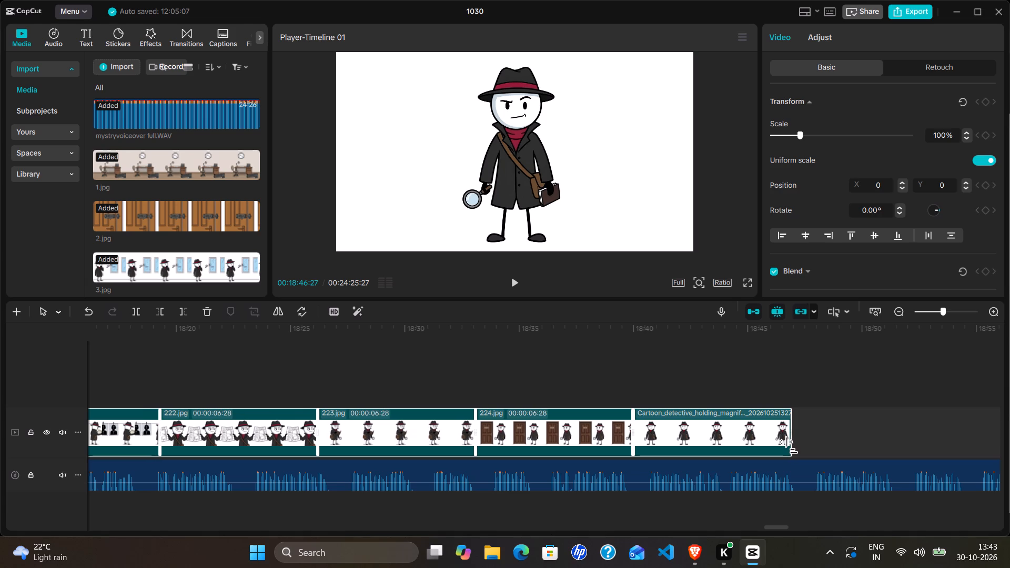
drag(791, 447, 792, 446)
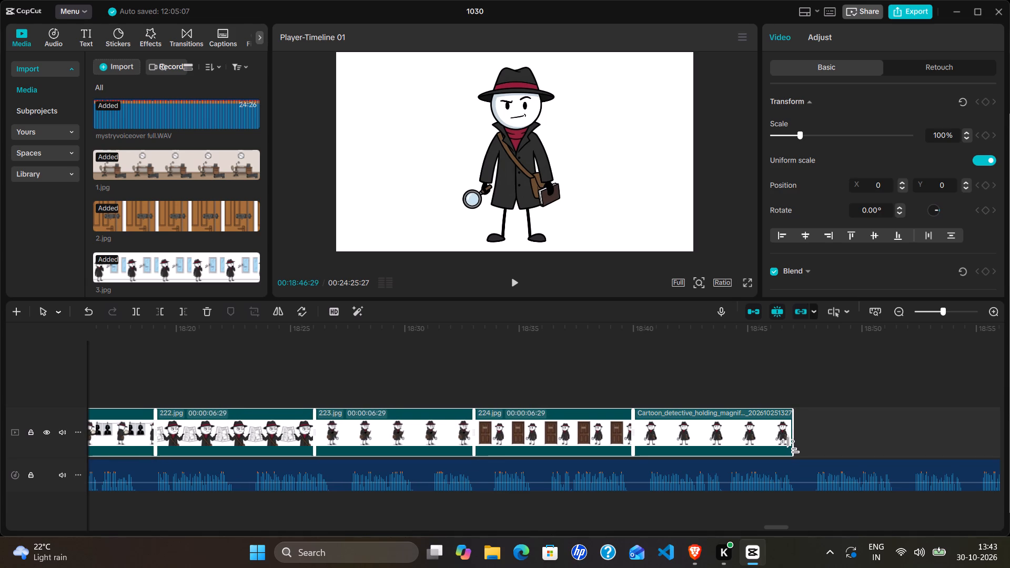
drag(792, 446, 792, 447)
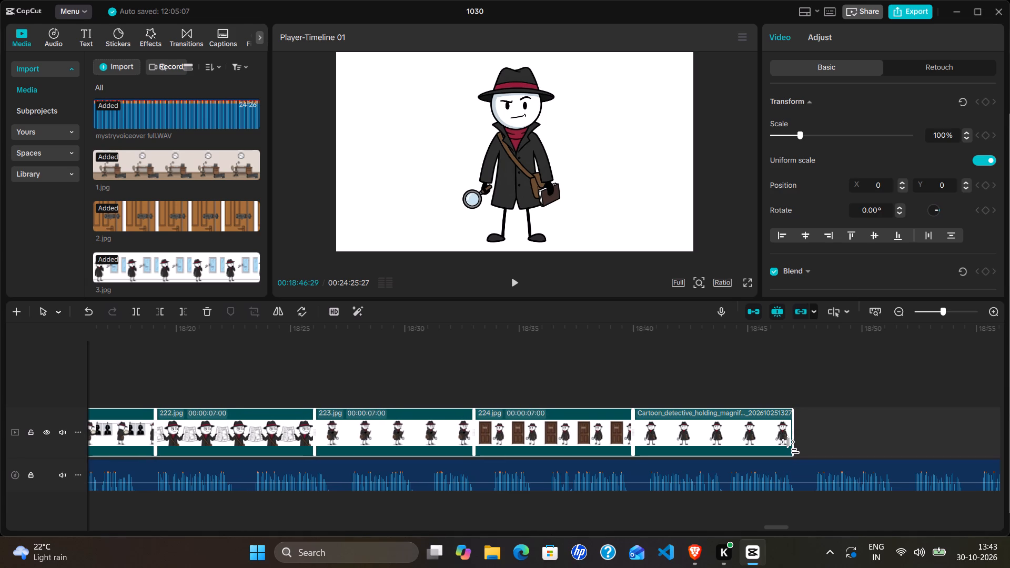
drag(792, 447, 792, 447)
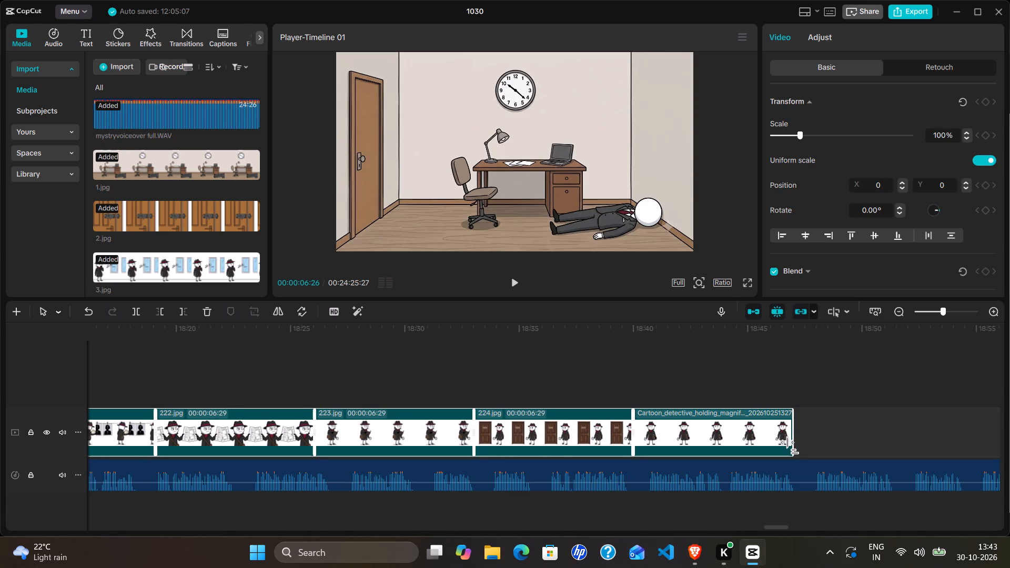
Examine where the extended image track ends compared with the end of the voiceover.
scroll(537, 360, left, 3)
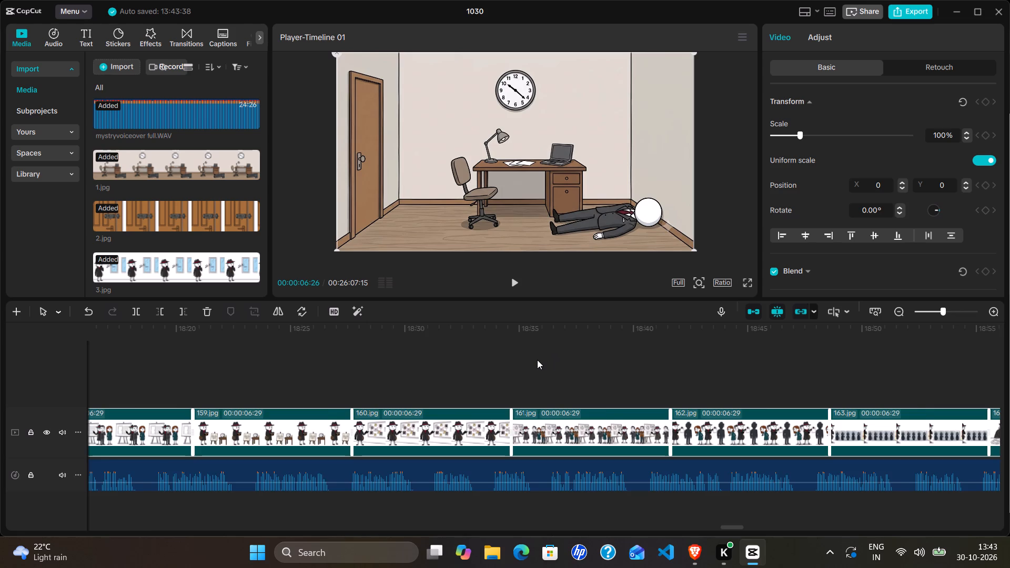
scroll(537, 360, left, 13)
scroll(537, 360, left, 10)
scroll(537, 360, right, 1)
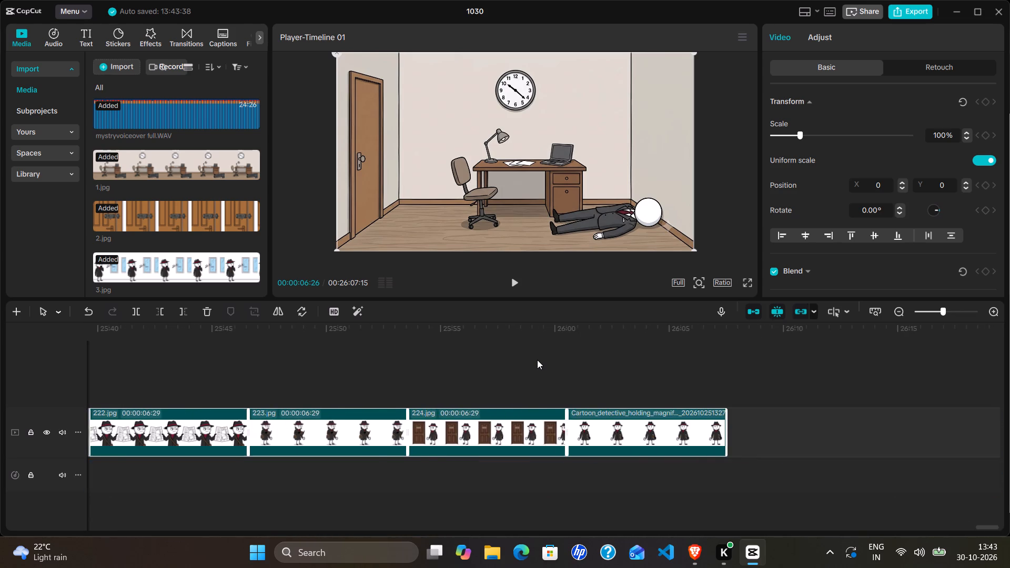
scroll(537, 360, right, 7)
scroll(537, 360, left, 1)
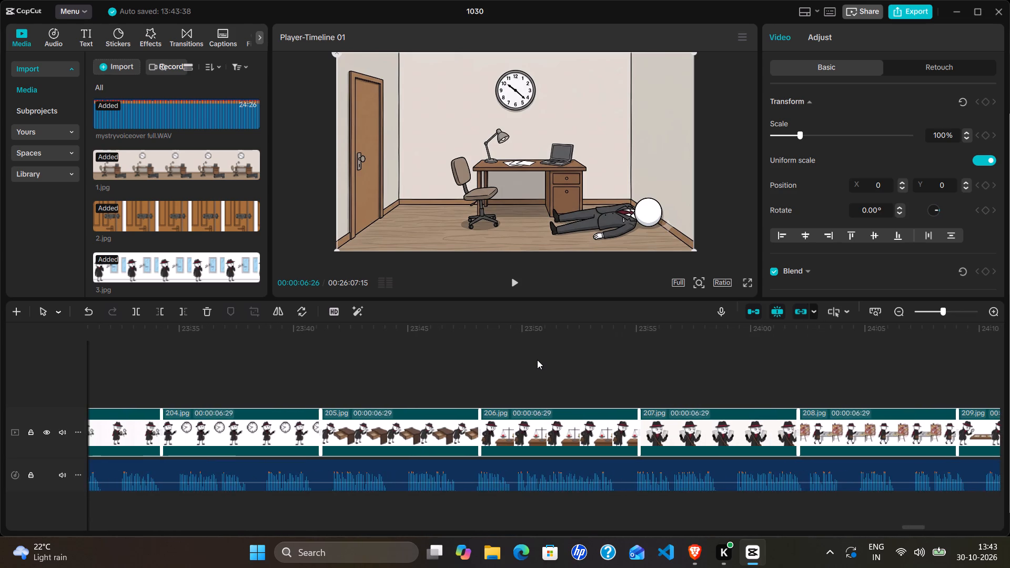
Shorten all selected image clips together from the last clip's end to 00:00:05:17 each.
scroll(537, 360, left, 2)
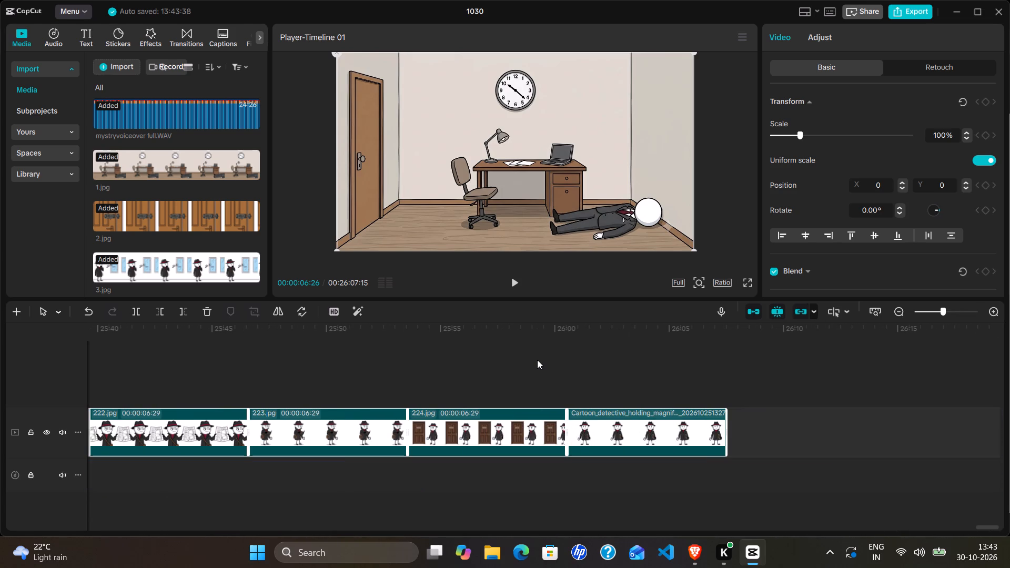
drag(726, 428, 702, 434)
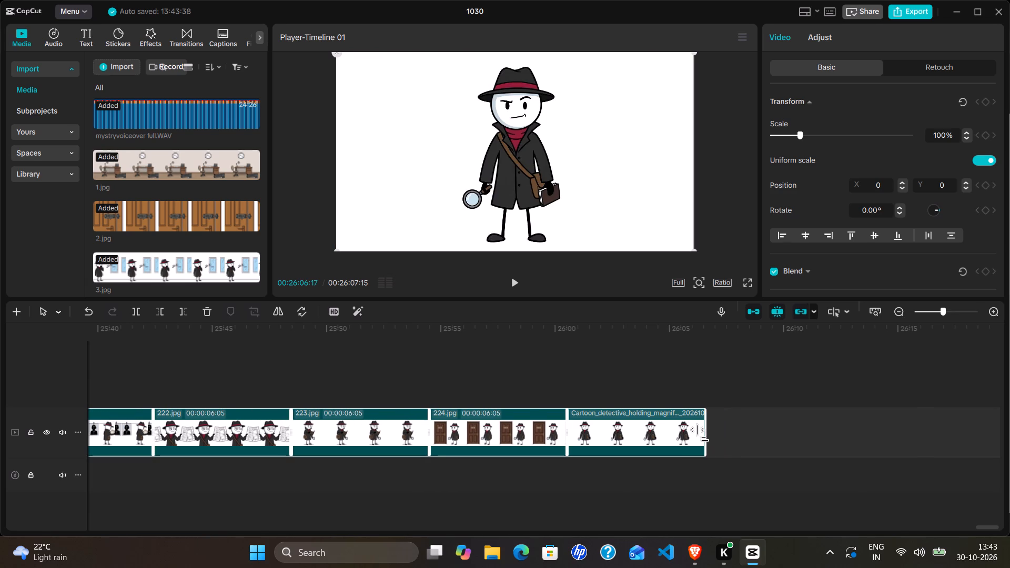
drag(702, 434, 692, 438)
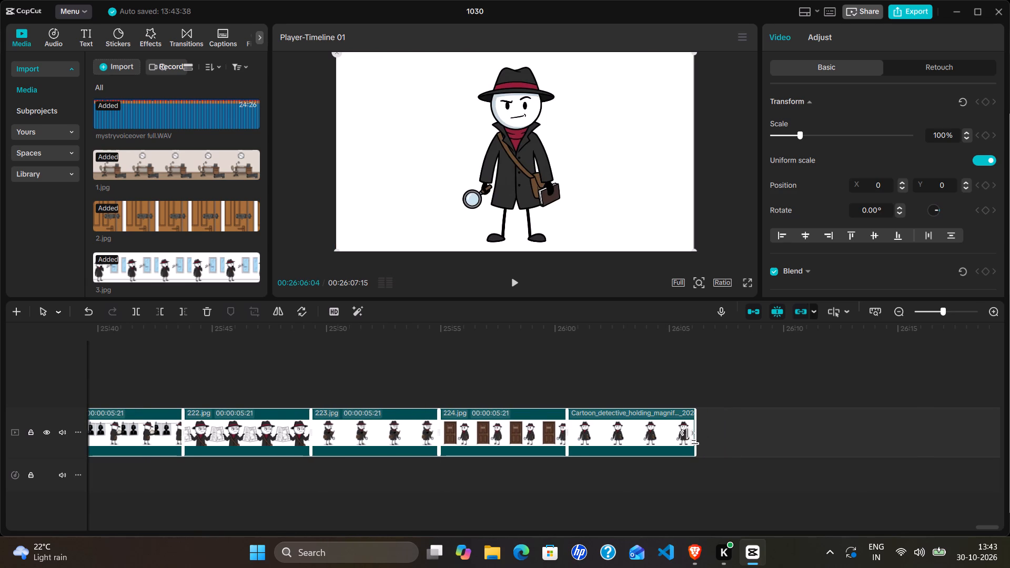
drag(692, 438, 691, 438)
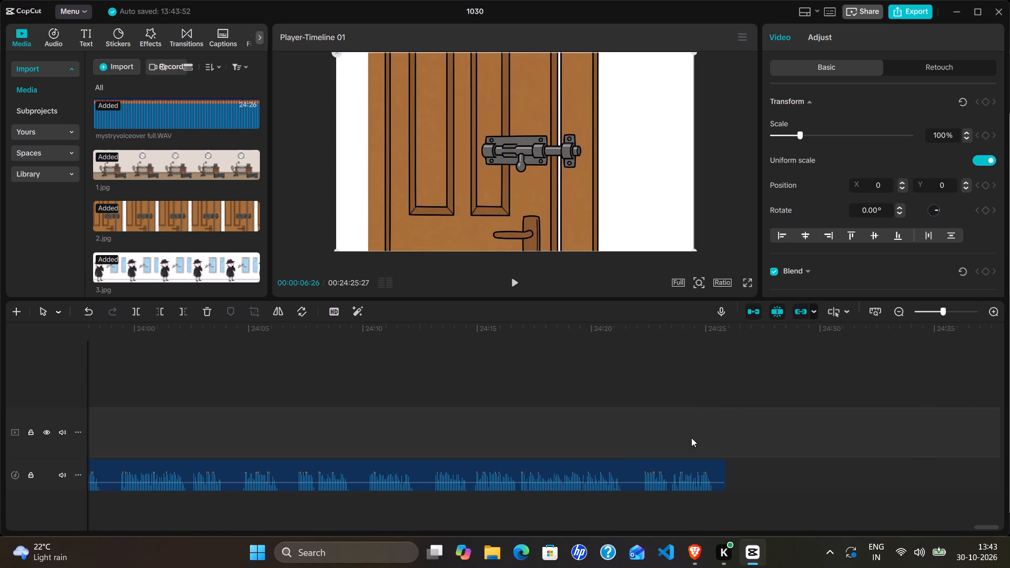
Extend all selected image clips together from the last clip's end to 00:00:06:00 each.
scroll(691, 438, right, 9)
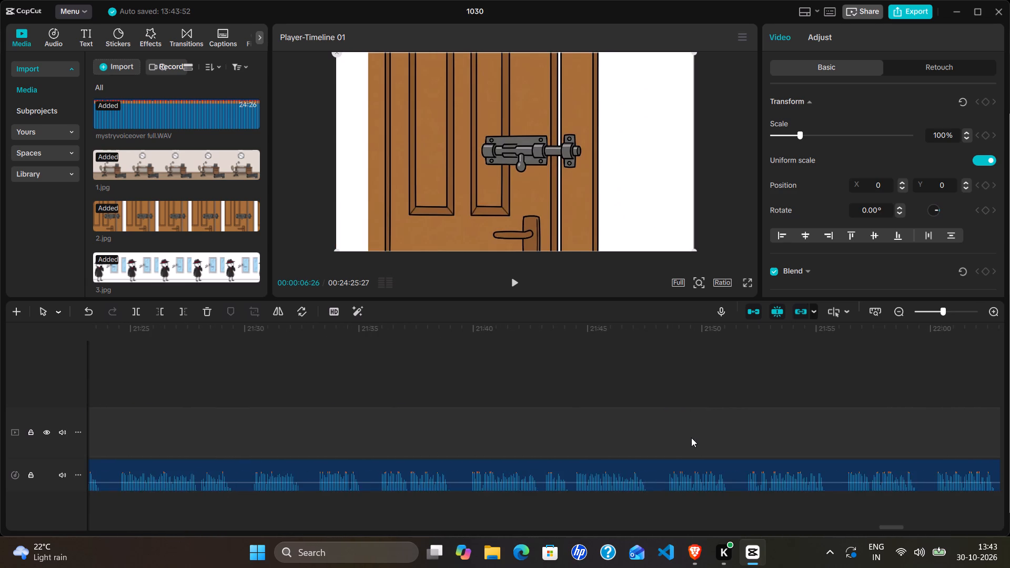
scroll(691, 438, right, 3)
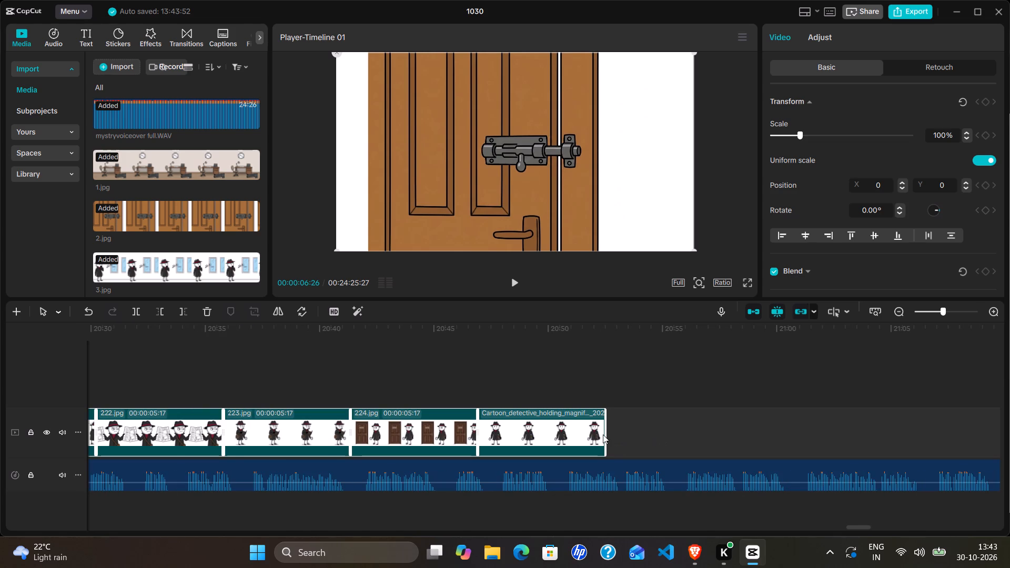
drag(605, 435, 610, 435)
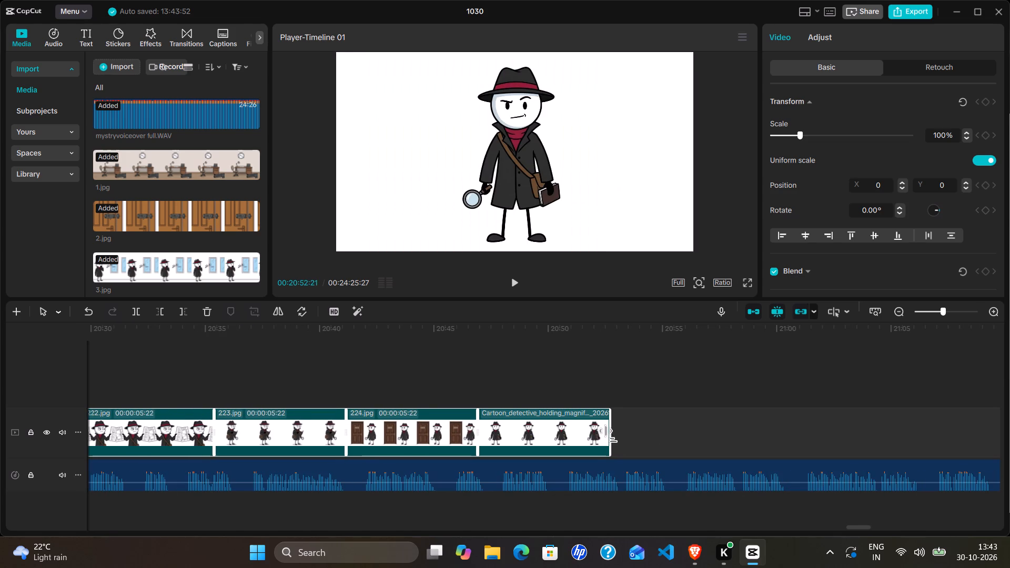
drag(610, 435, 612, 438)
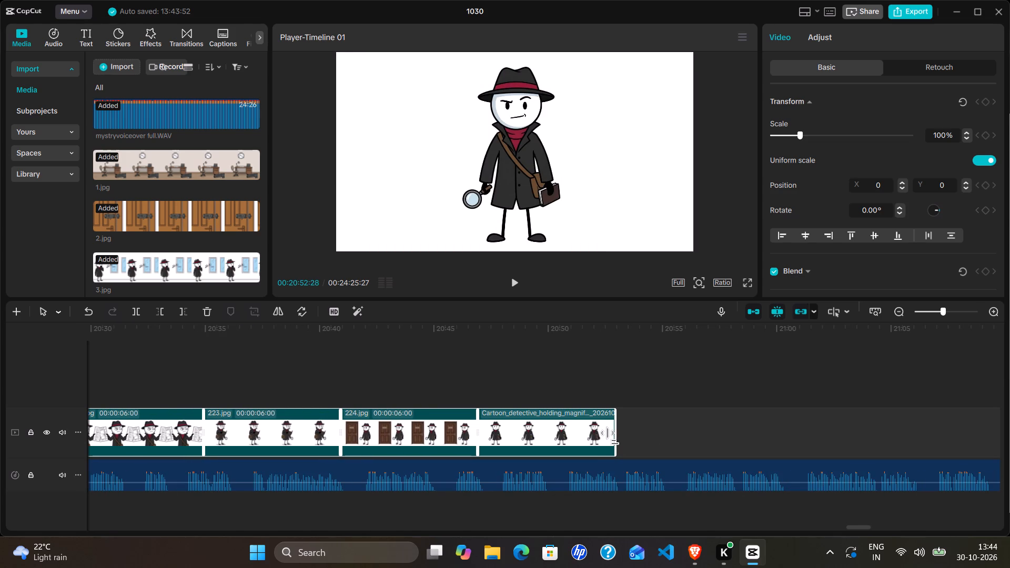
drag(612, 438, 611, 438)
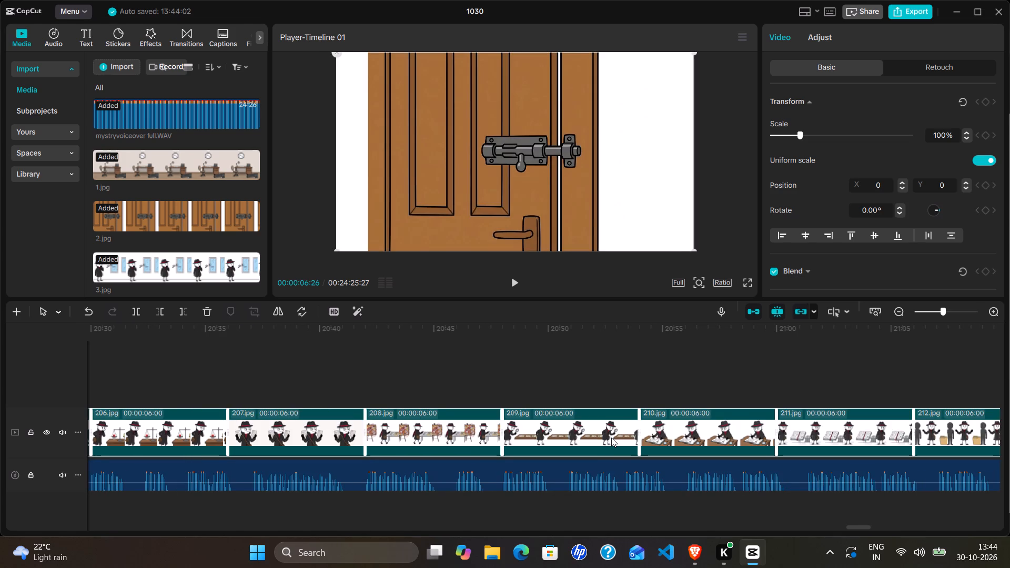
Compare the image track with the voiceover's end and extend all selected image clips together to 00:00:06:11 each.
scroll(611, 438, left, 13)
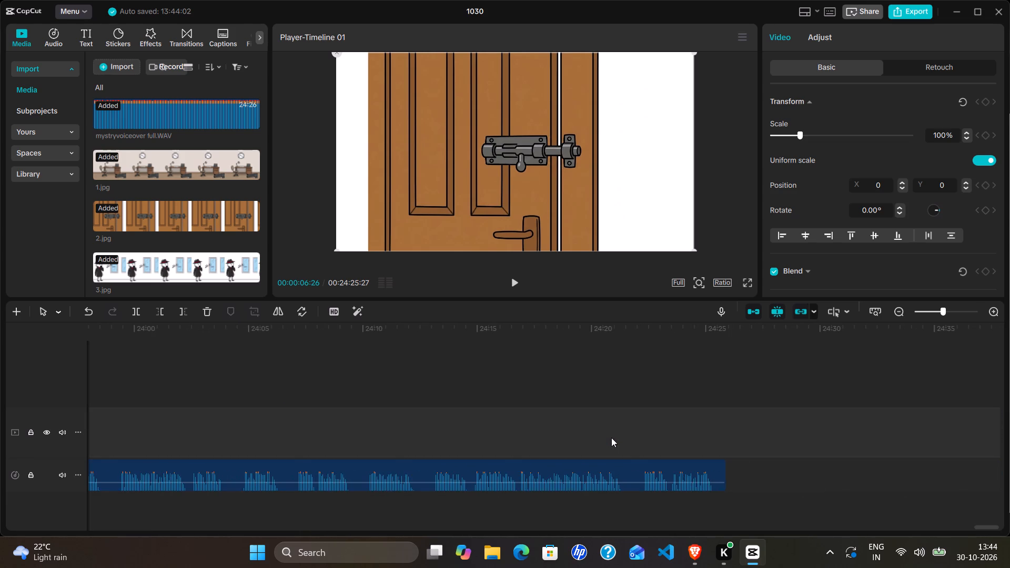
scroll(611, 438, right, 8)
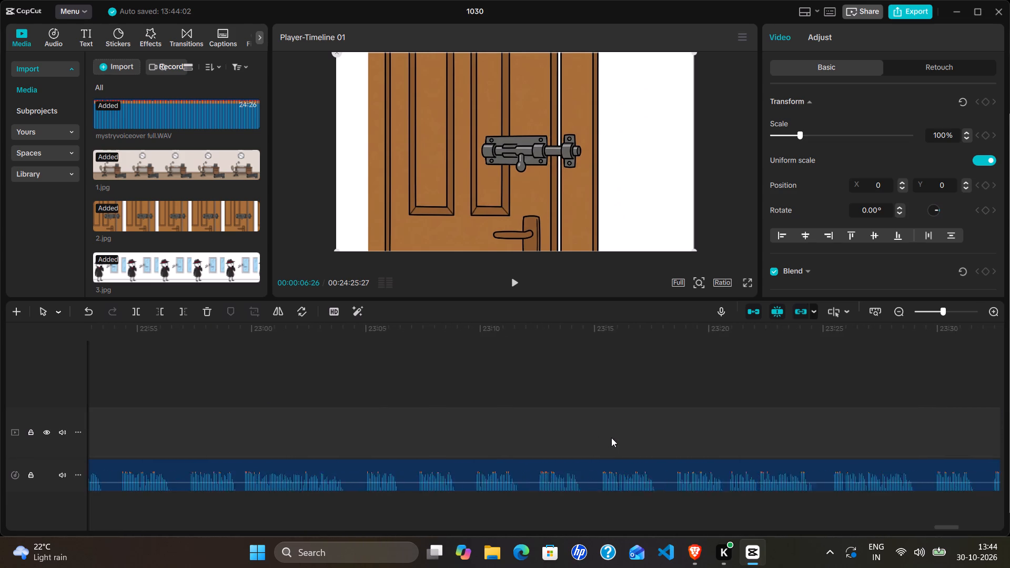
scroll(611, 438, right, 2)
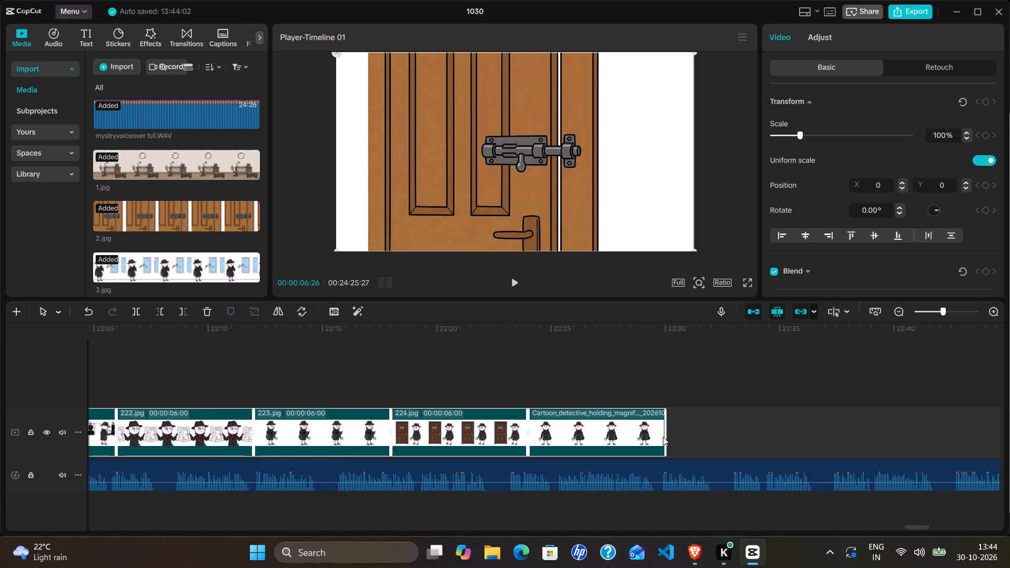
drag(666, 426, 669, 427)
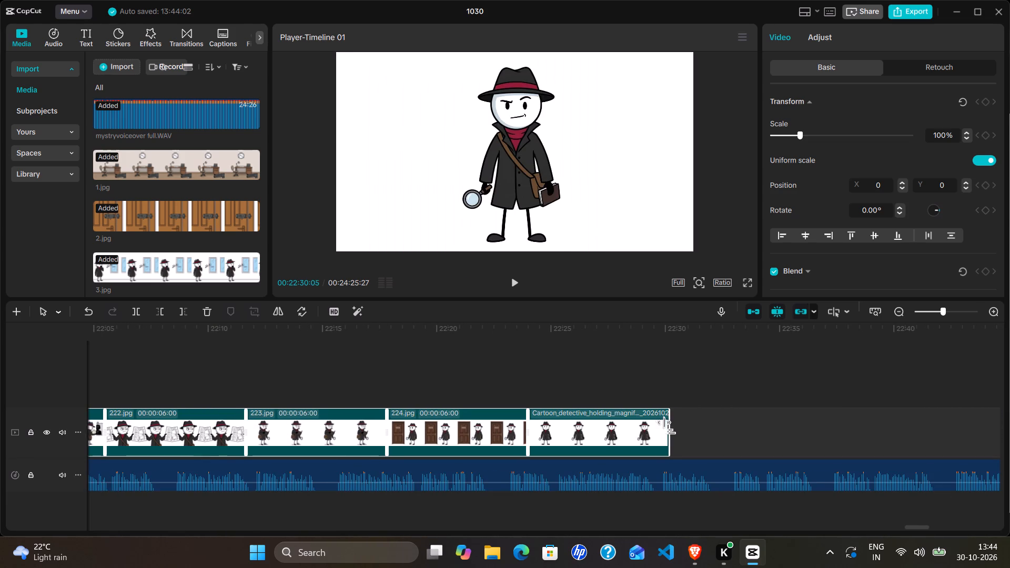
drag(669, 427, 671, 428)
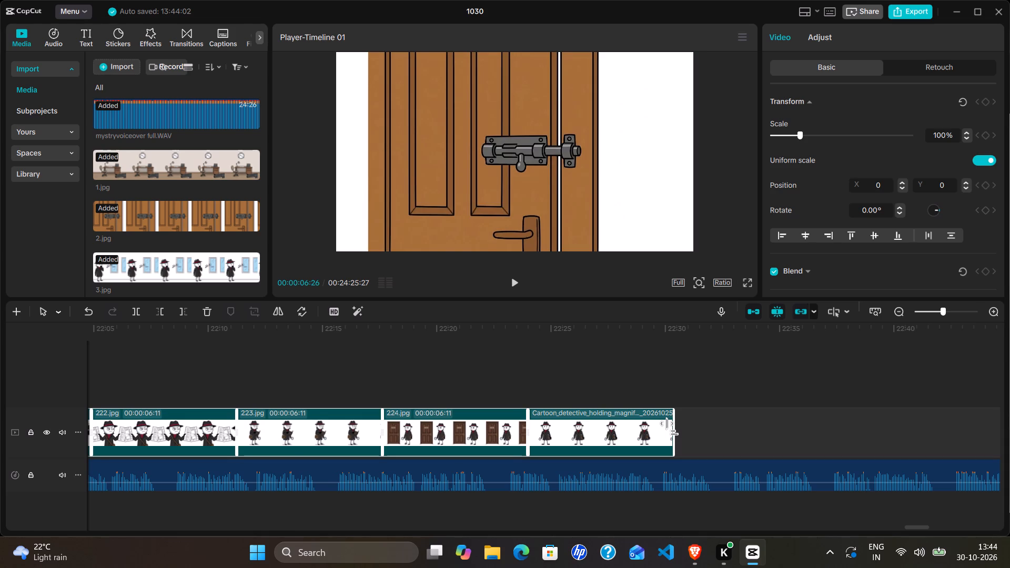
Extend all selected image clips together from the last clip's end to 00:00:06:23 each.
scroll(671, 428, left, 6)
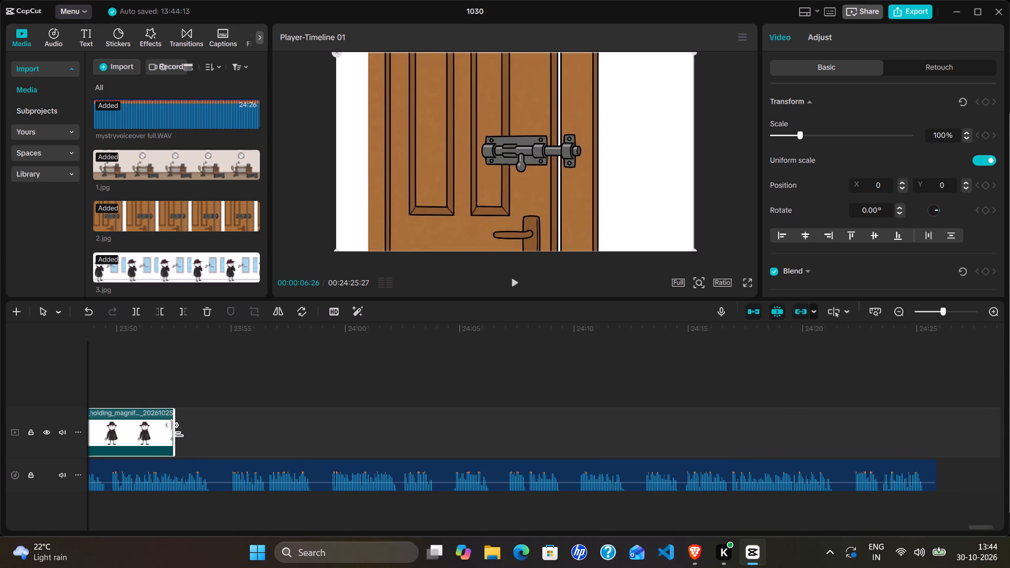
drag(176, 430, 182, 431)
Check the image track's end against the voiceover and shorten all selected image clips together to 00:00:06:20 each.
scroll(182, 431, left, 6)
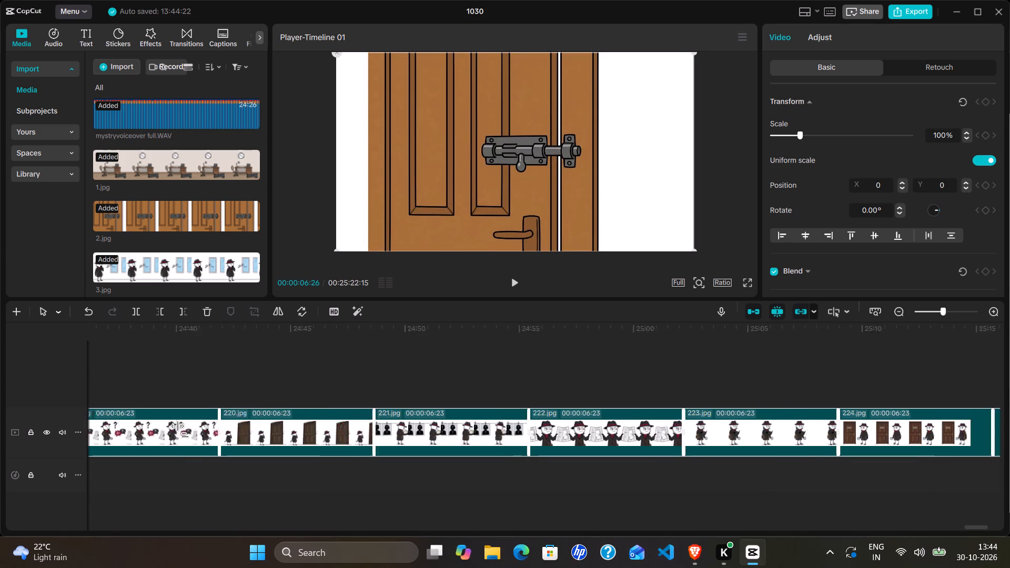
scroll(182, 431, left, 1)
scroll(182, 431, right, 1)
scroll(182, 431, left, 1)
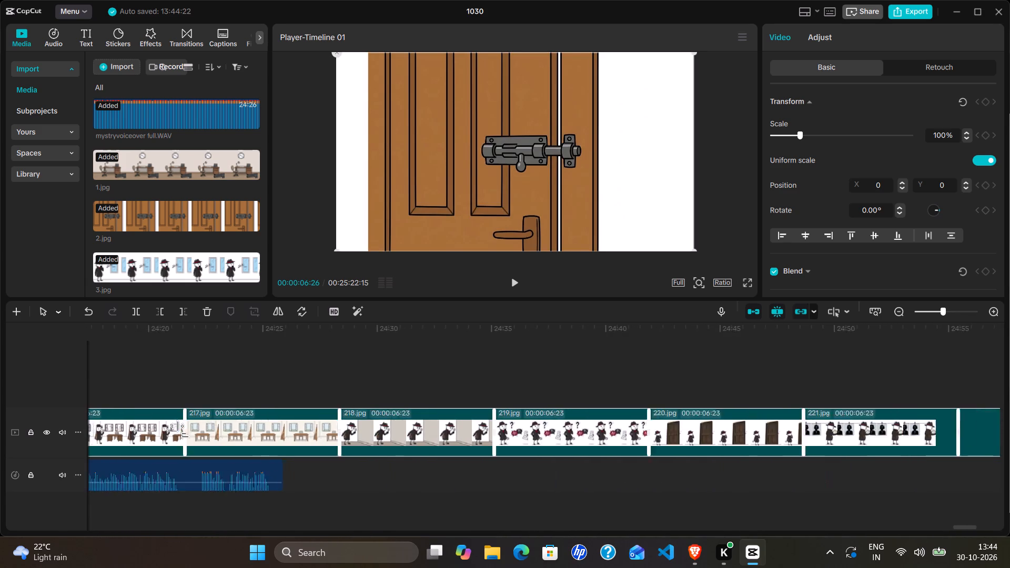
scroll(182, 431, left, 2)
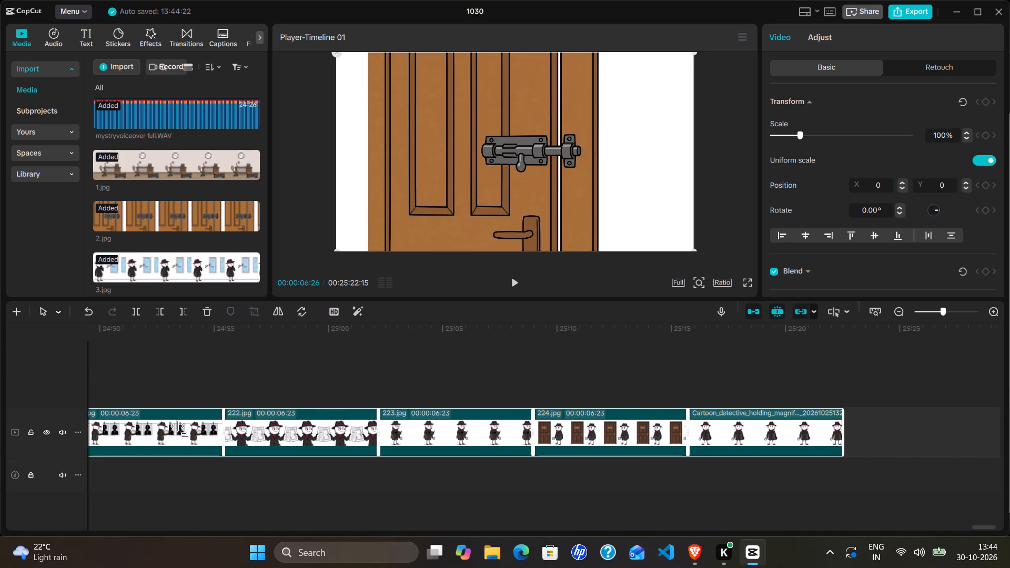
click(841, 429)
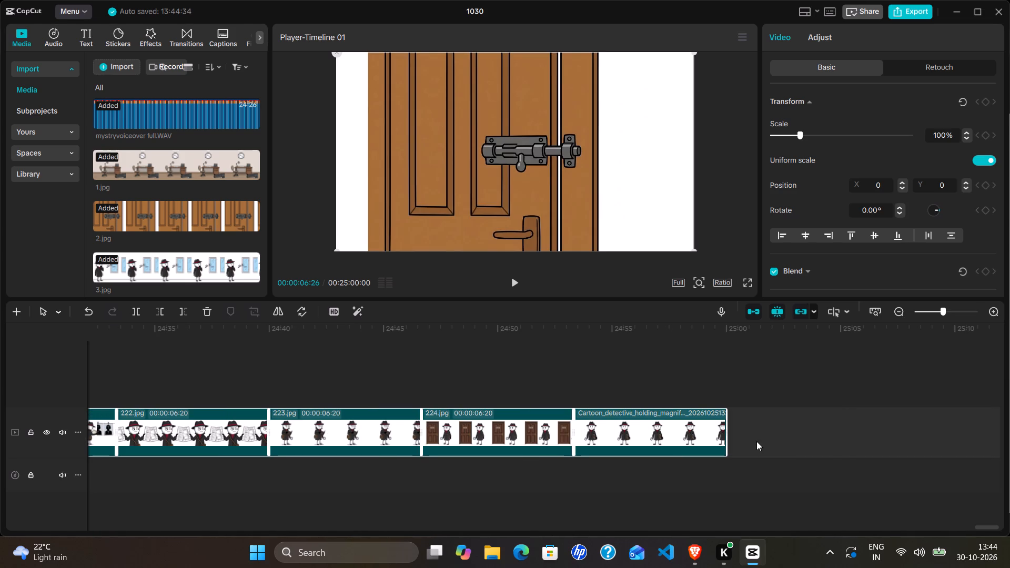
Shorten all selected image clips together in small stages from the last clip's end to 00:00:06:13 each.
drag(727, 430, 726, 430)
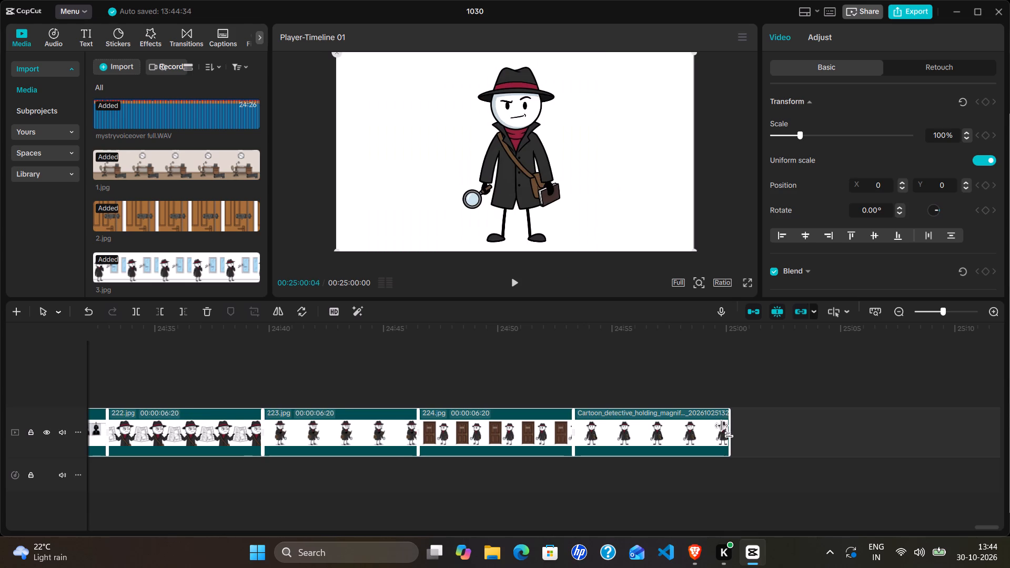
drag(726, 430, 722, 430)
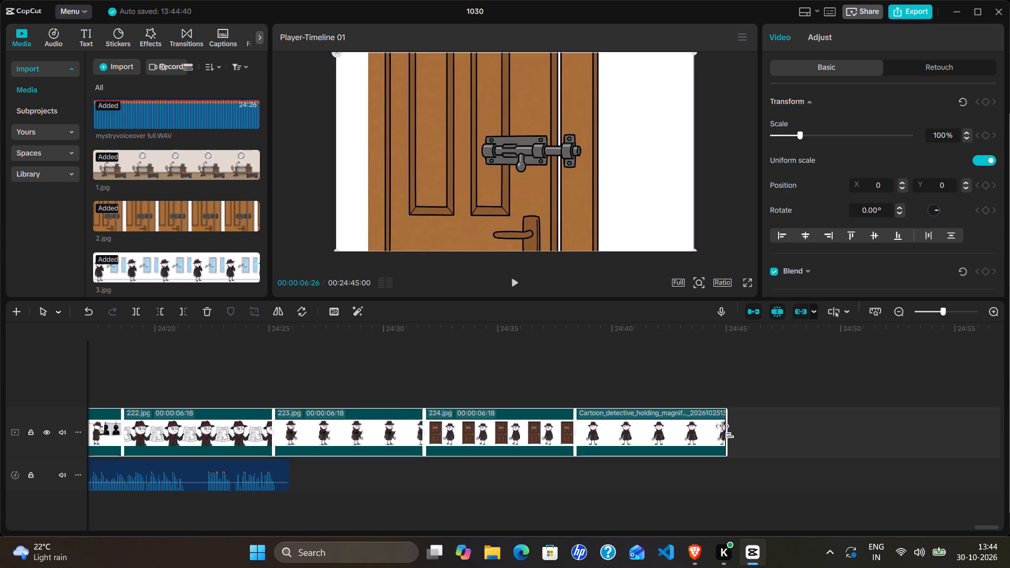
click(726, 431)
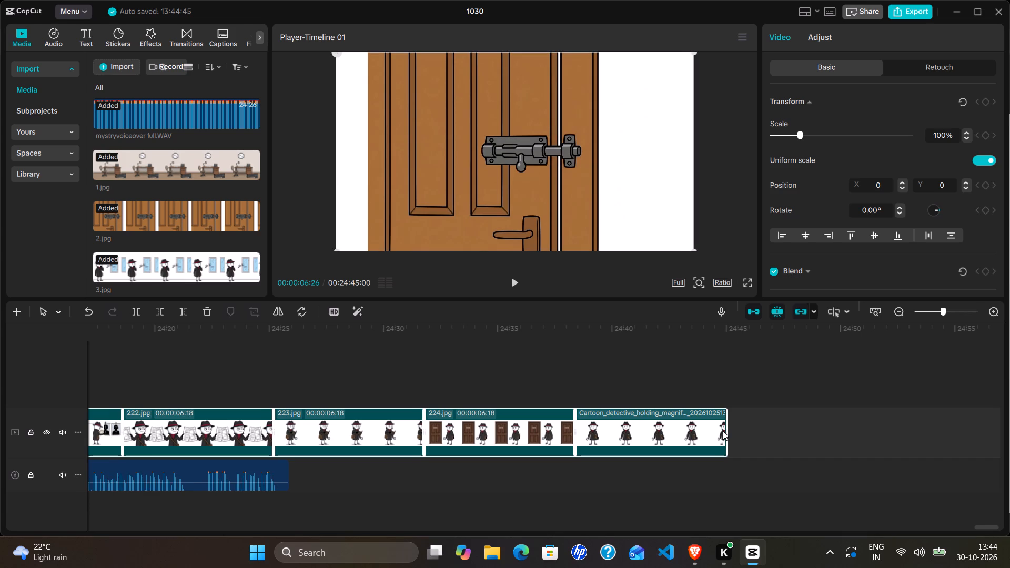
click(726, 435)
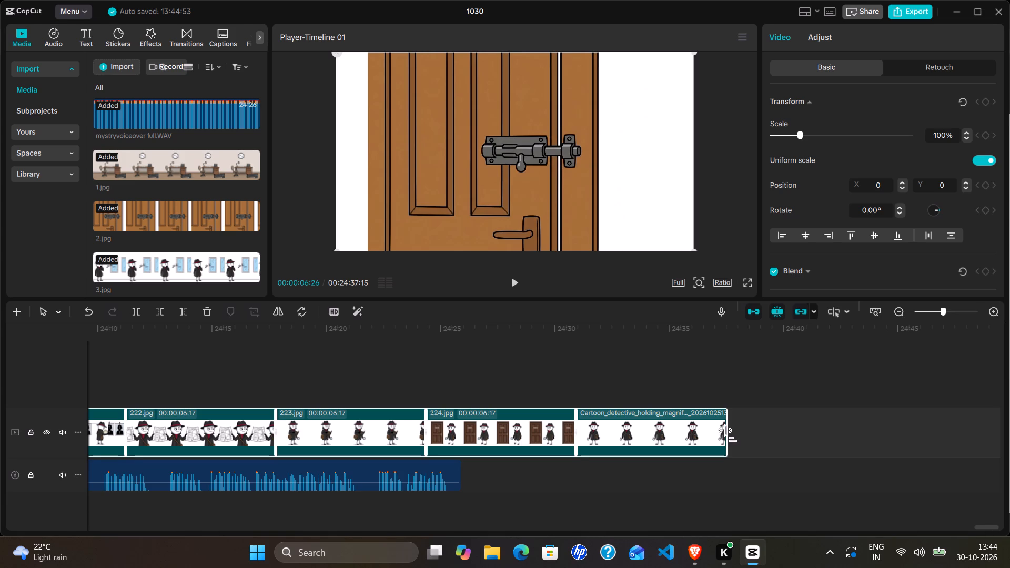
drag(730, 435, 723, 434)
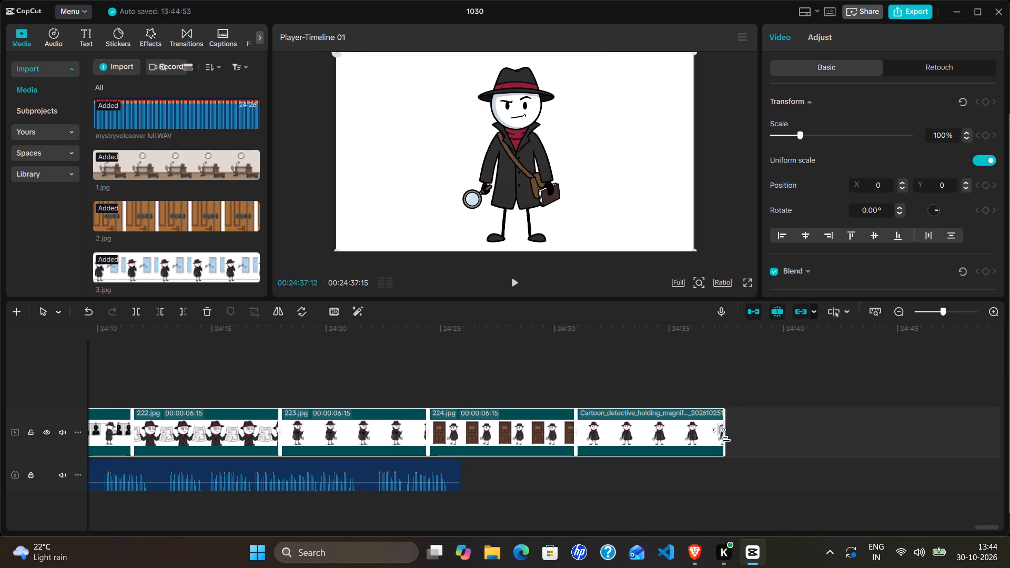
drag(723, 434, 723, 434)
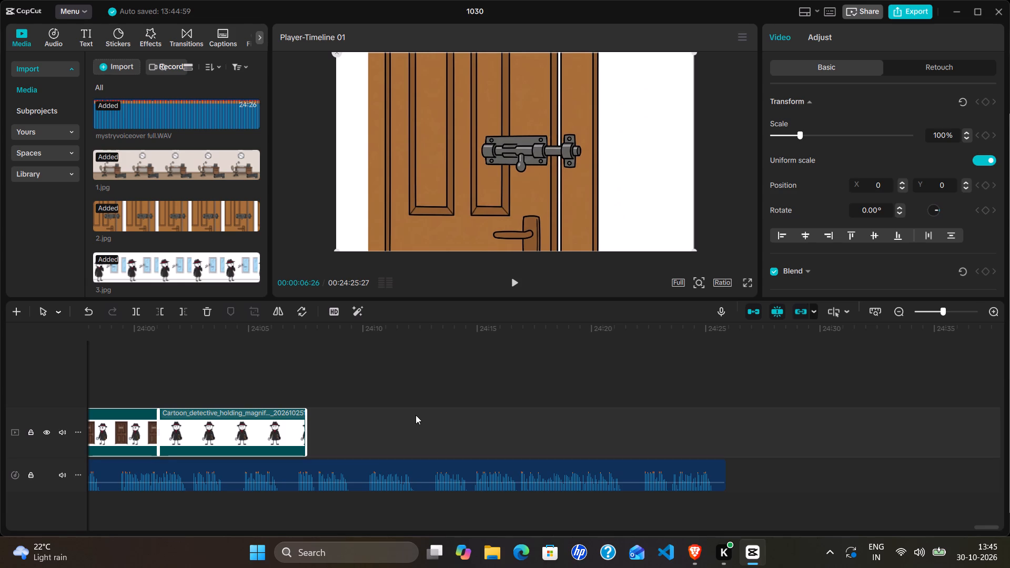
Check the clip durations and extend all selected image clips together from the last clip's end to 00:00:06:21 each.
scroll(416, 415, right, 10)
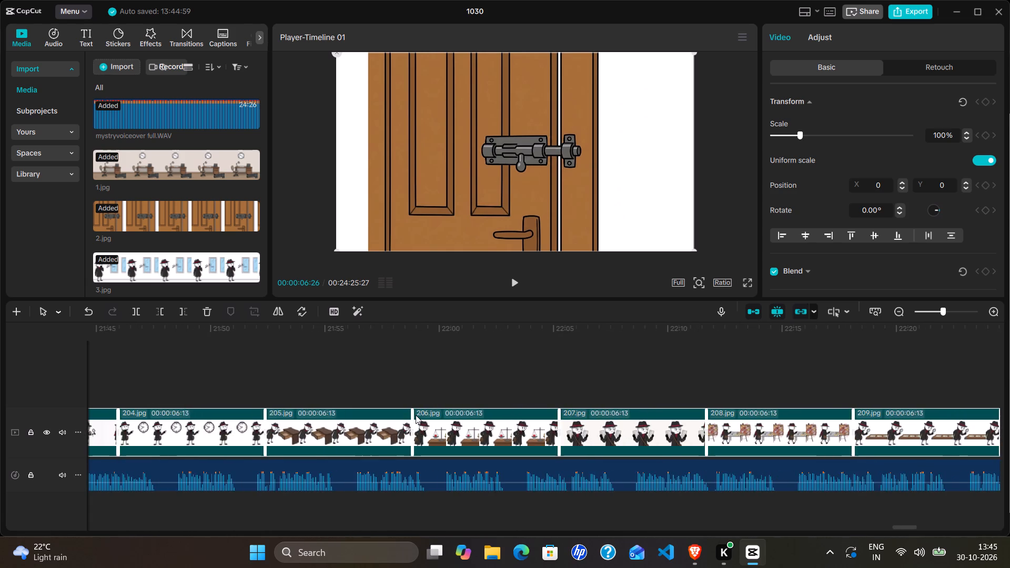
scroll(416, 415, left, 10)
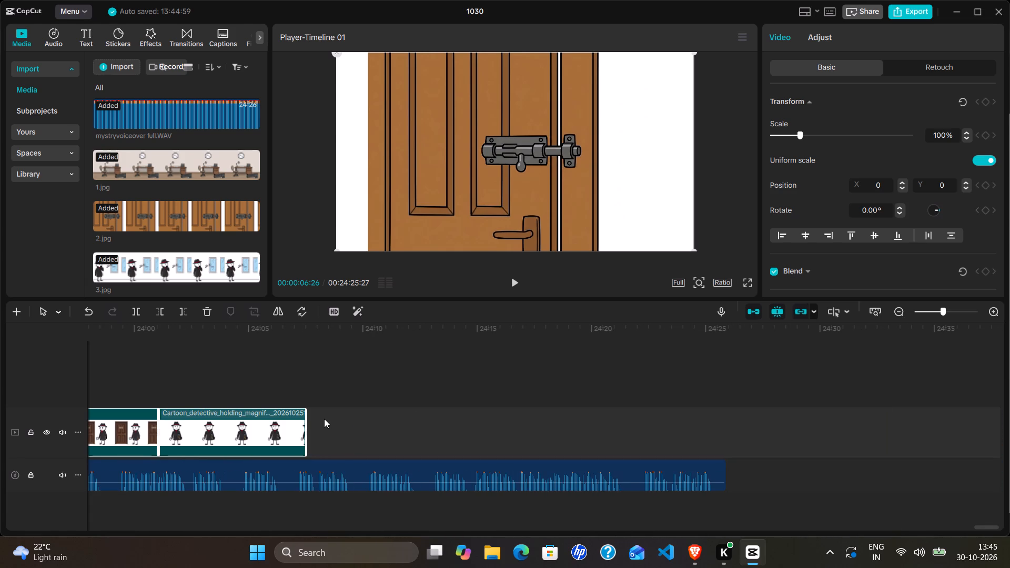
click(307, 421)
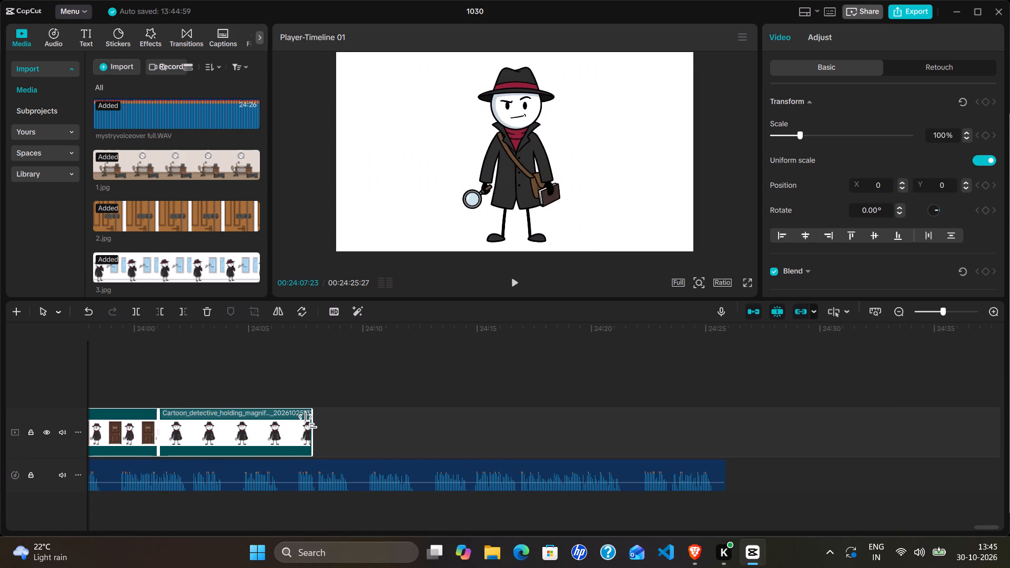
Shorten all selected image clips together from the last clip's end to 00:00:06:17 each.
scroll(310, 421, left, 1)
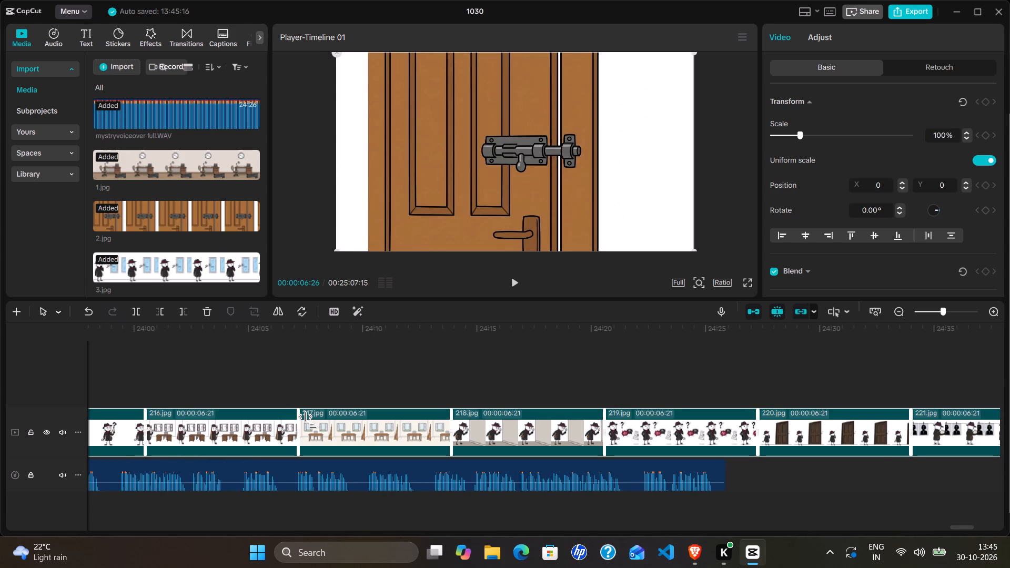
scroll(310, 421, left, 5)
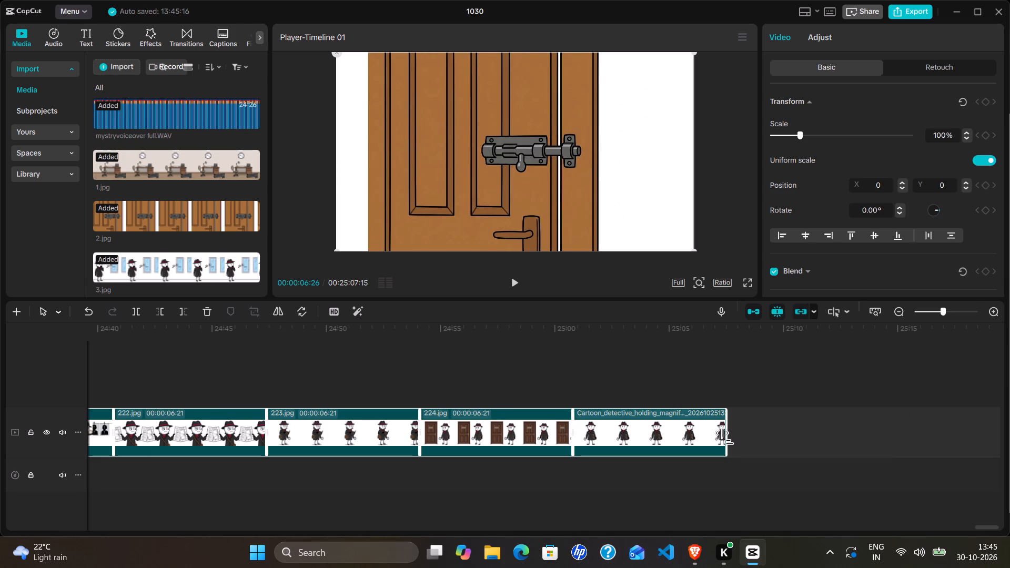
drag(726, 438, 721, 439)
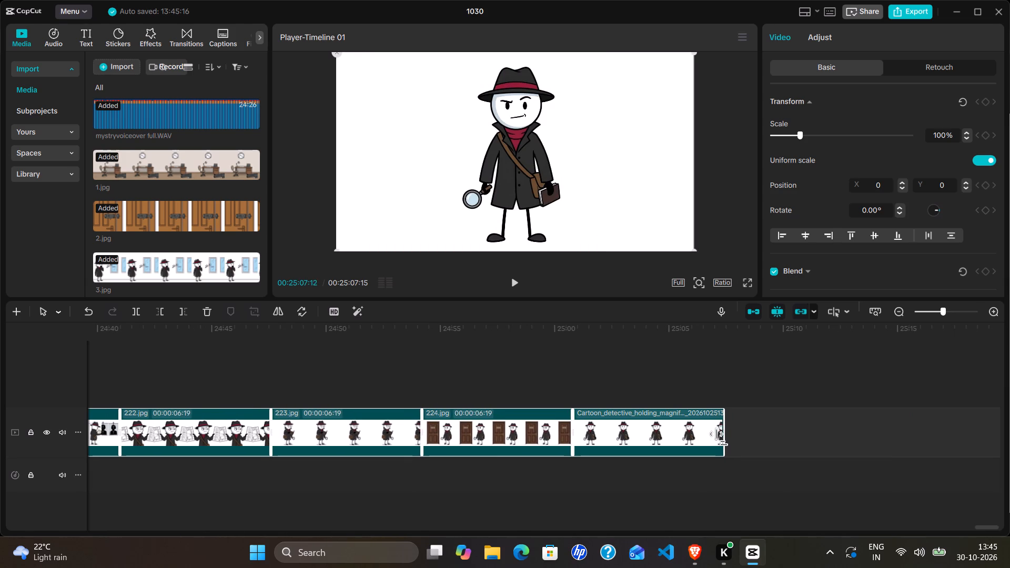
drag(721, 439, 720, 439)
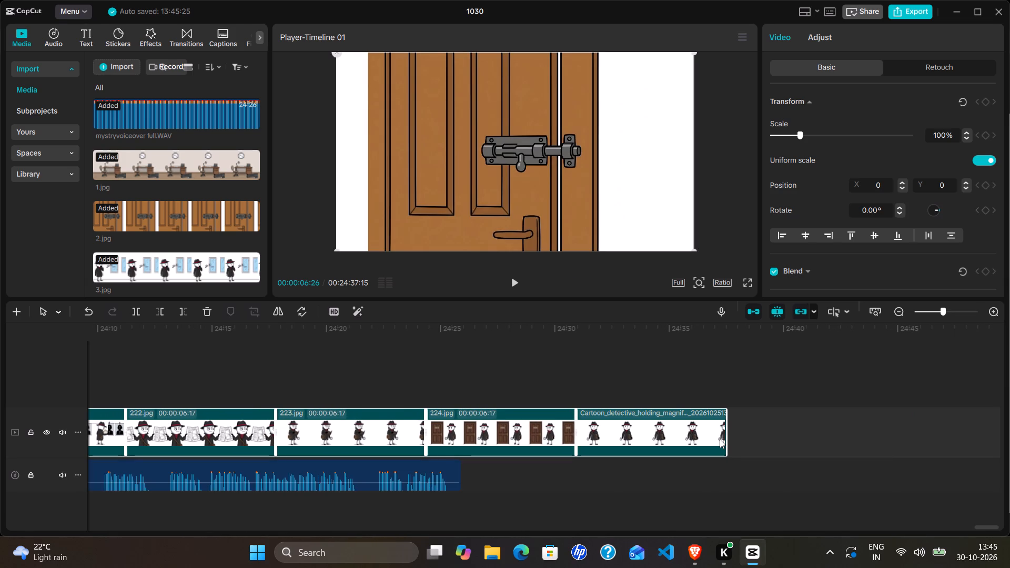
Shorten all selected image clips together from the last clip's end to 00:00:06:01 each.
drag(727, 438, 725, 438)
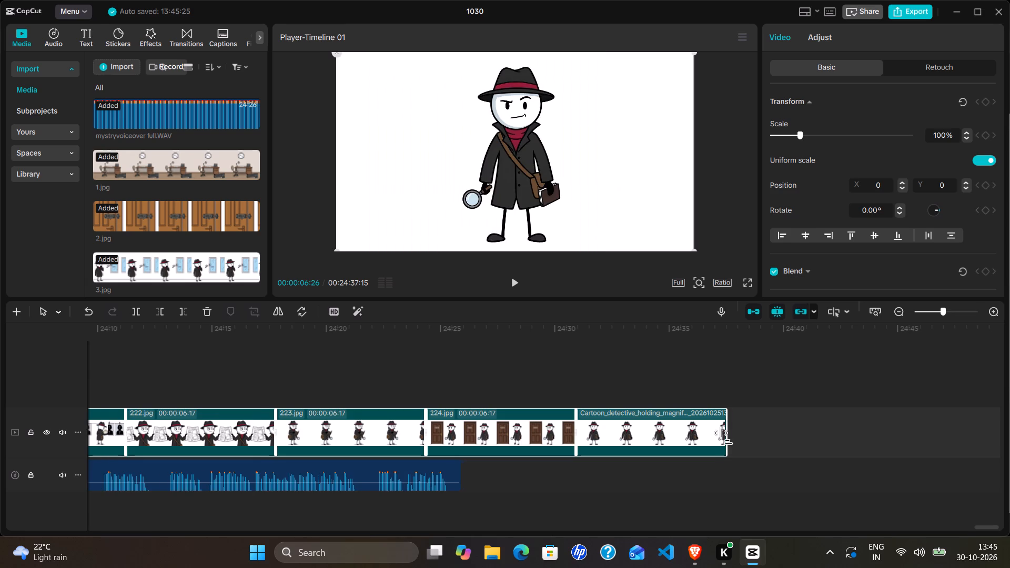
drag(725, 438, 714, 441)
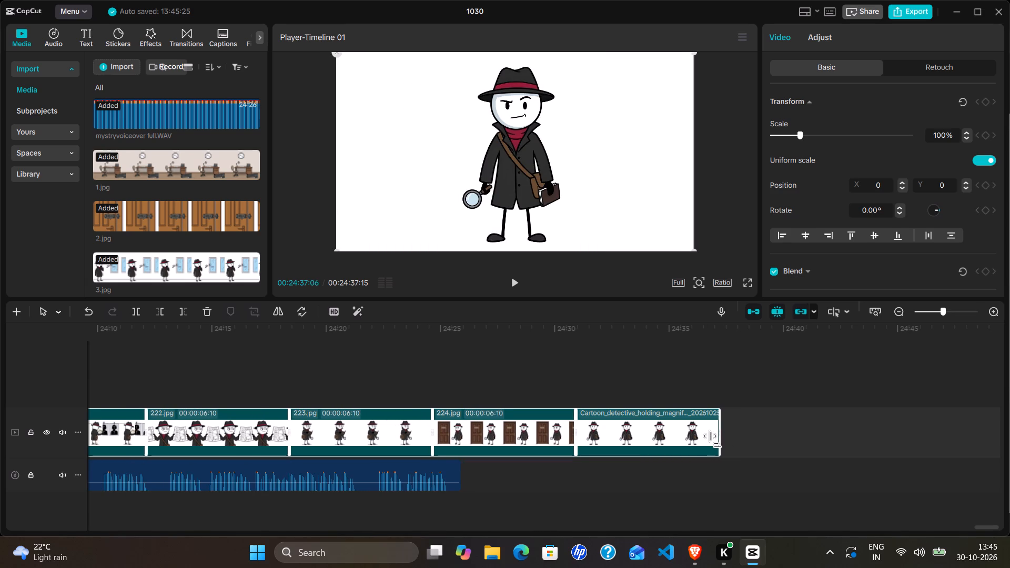
drag(714, 441, 711, 442)
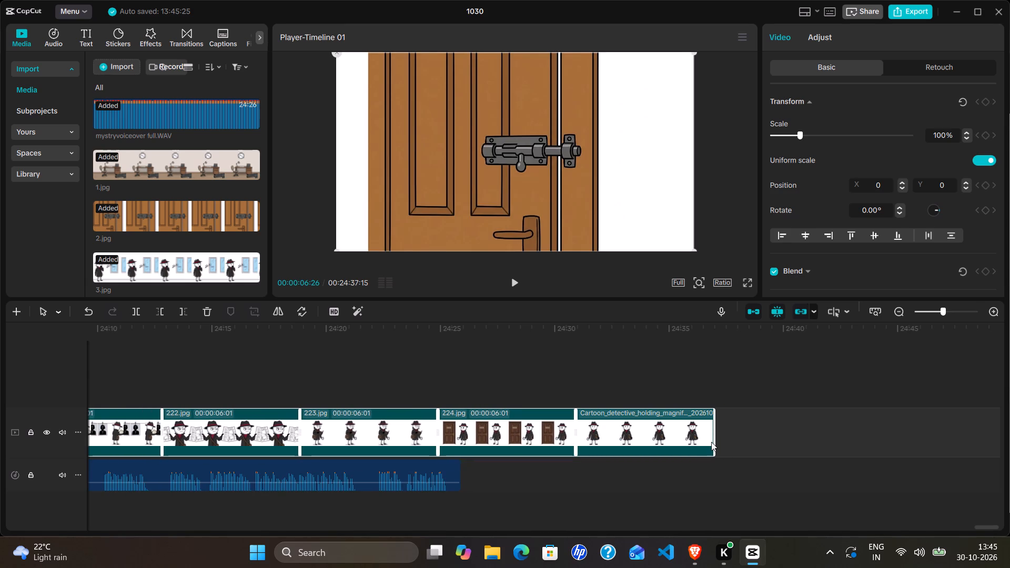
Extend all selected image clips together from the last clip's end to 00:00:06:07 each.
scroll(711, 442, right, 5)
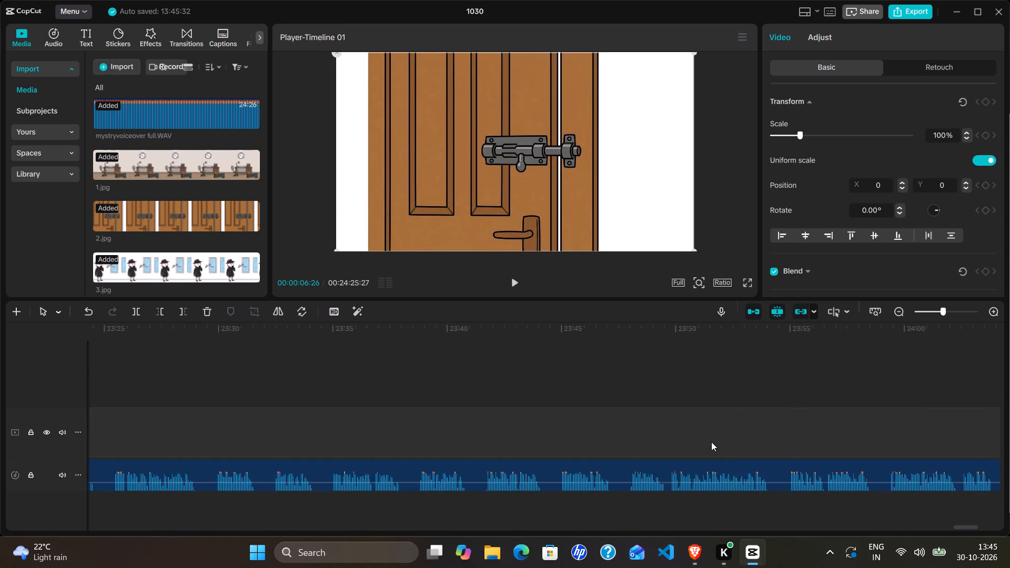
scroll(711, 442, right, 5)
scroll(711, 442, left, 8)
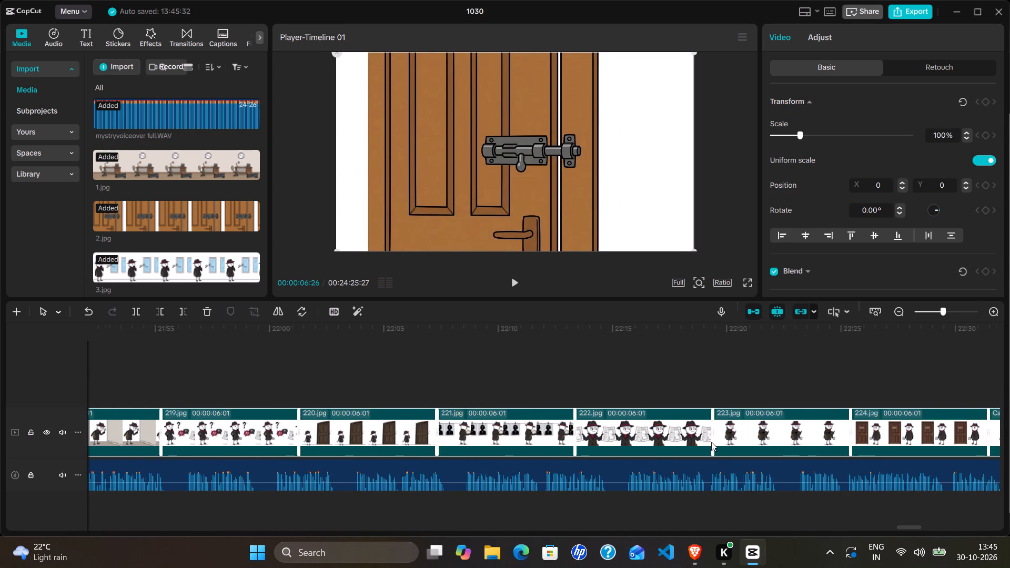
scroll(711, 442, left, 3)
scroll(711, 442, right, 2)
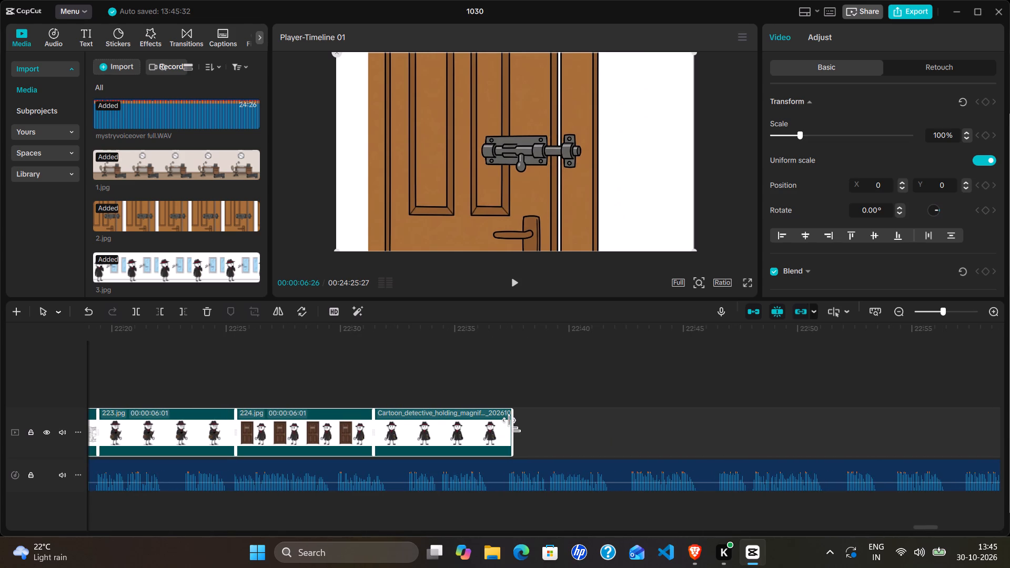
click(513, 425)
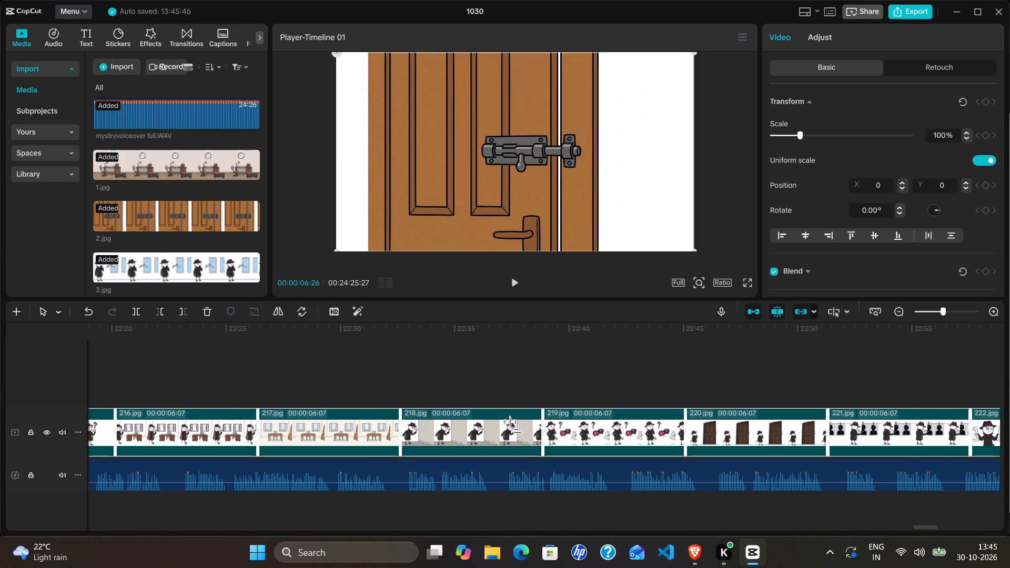
Extend all selected image clips together from the last clip's end to 00:00:06:15 each and compare their end with the voiceover's.
scroll(514, 427, left, 17)
scroll(514, 427, right, 4)
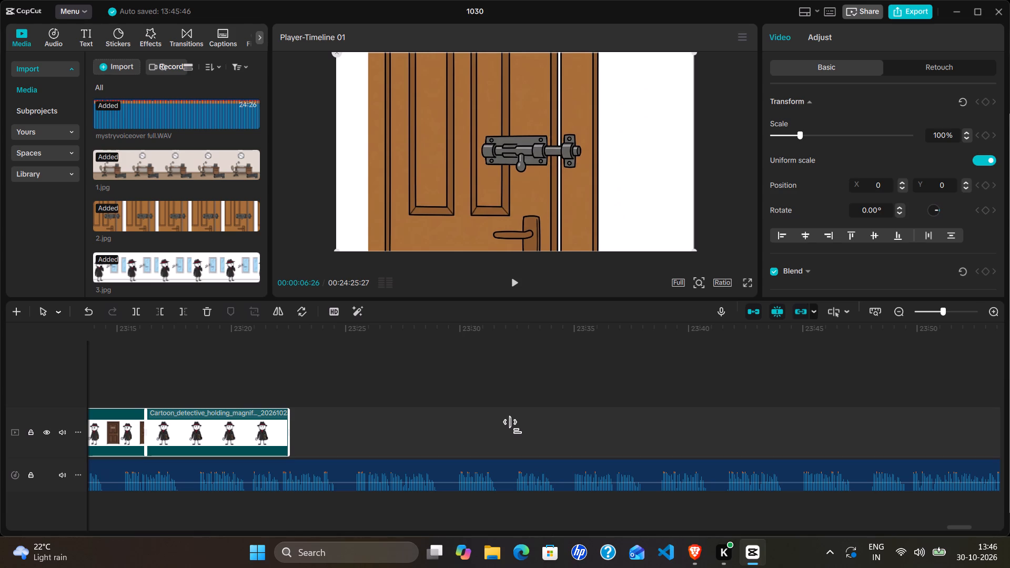
click(290, 425)
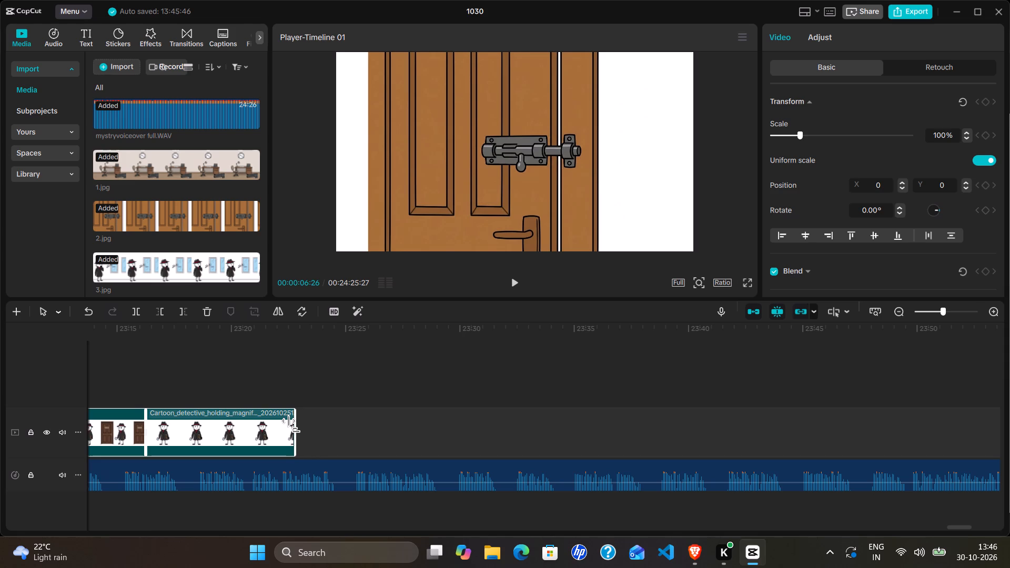
scroll(476, 435, left, 2)
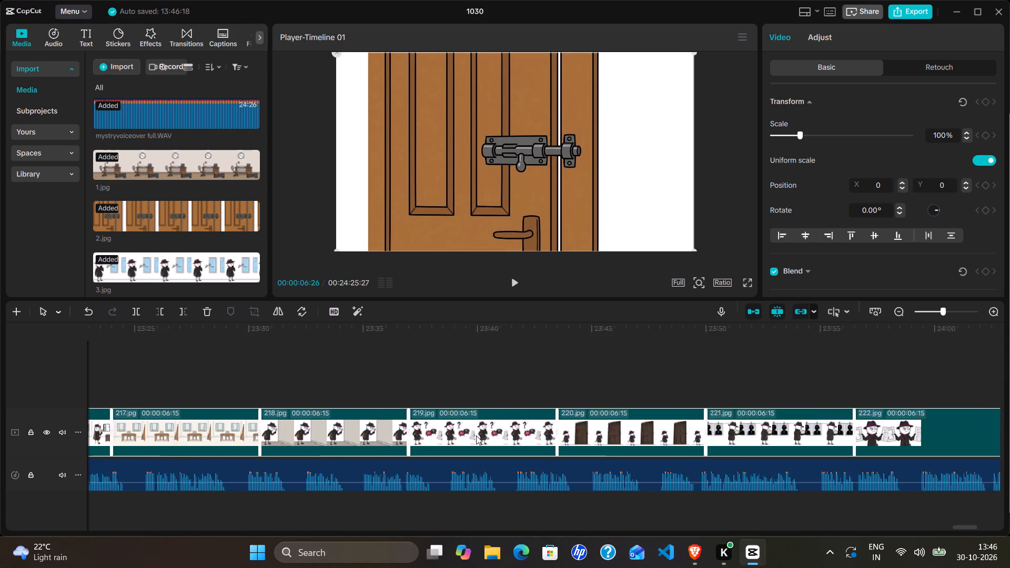
scroll(476, 435, left, 4)
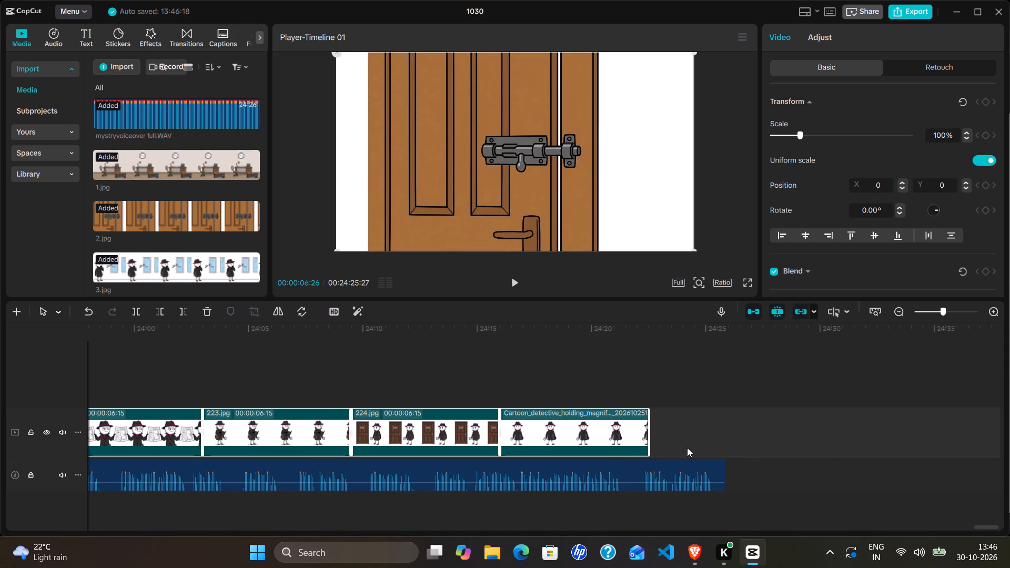
Deselect the clips and play the ending with the voiceover from about 00:24:10:20, within clip 224.jpg.
click(607, 370)
click(597, 428)
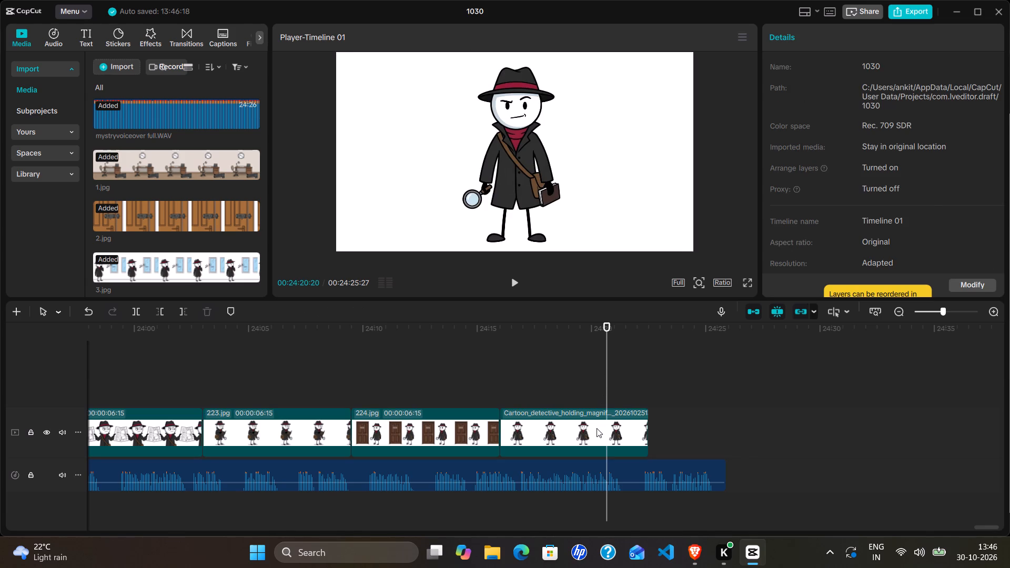
click(519, 392)
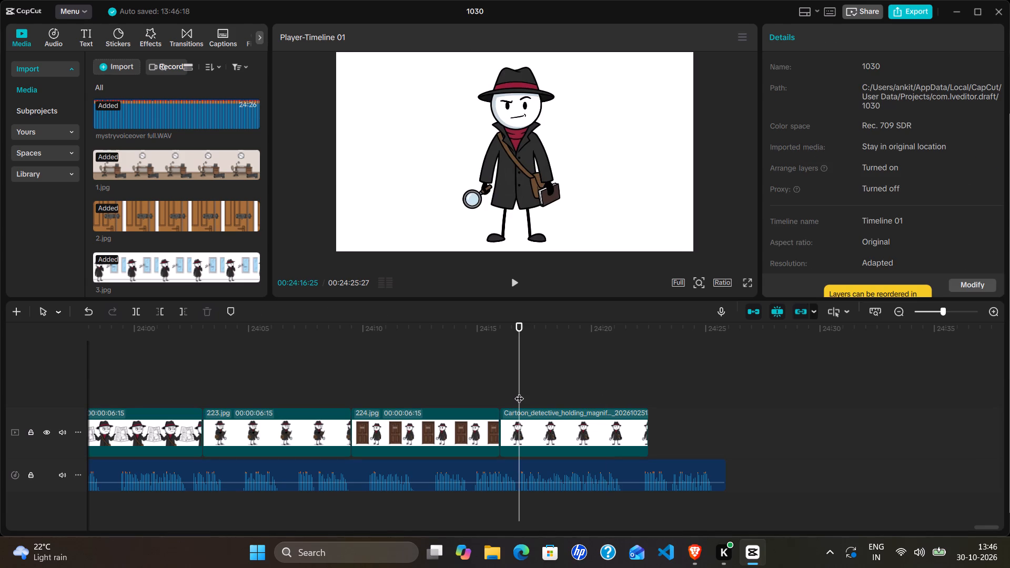
click(378, 373)
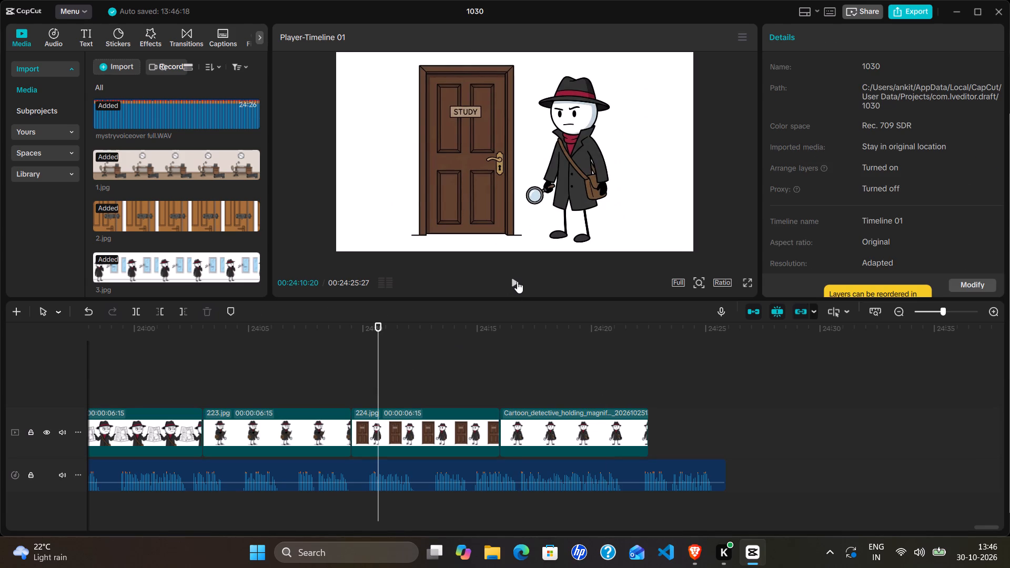
click(517, 281)
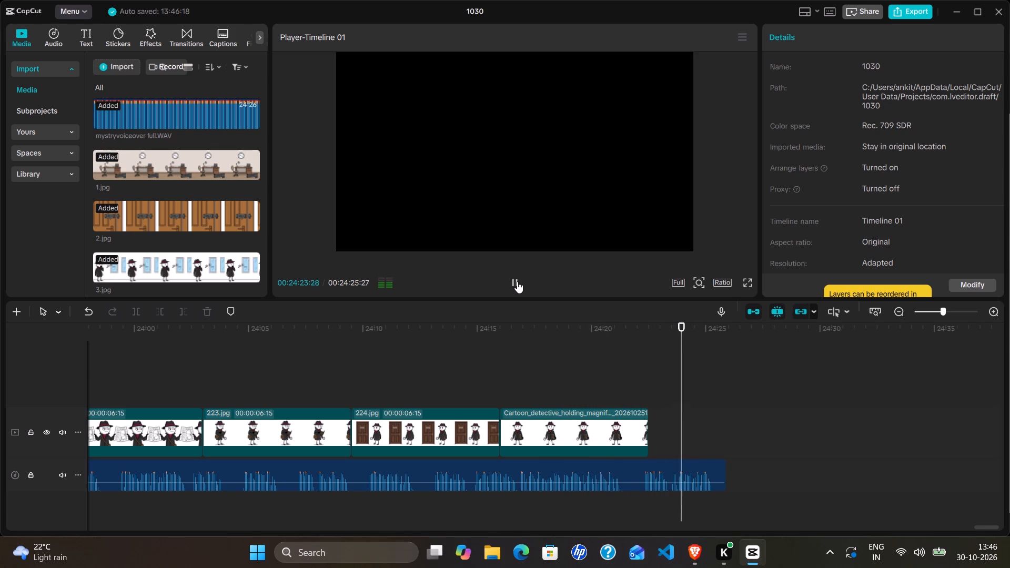
click(517, 281)
Extend only the last detective clip's end to the end of the voiceover, for a duration of 00:00:09:27.
click(593, 437)
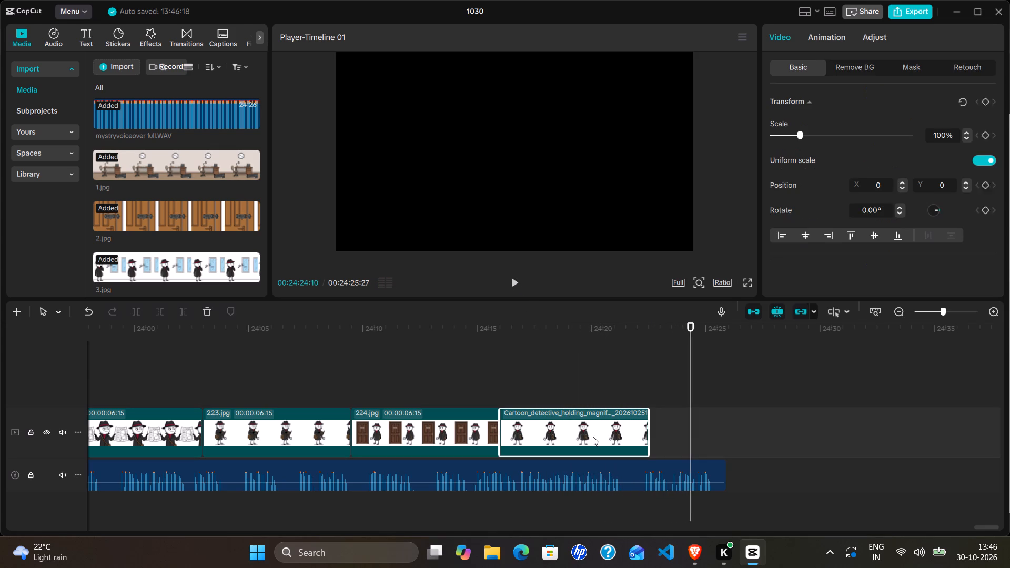
drag(651, 447, 666, 447)
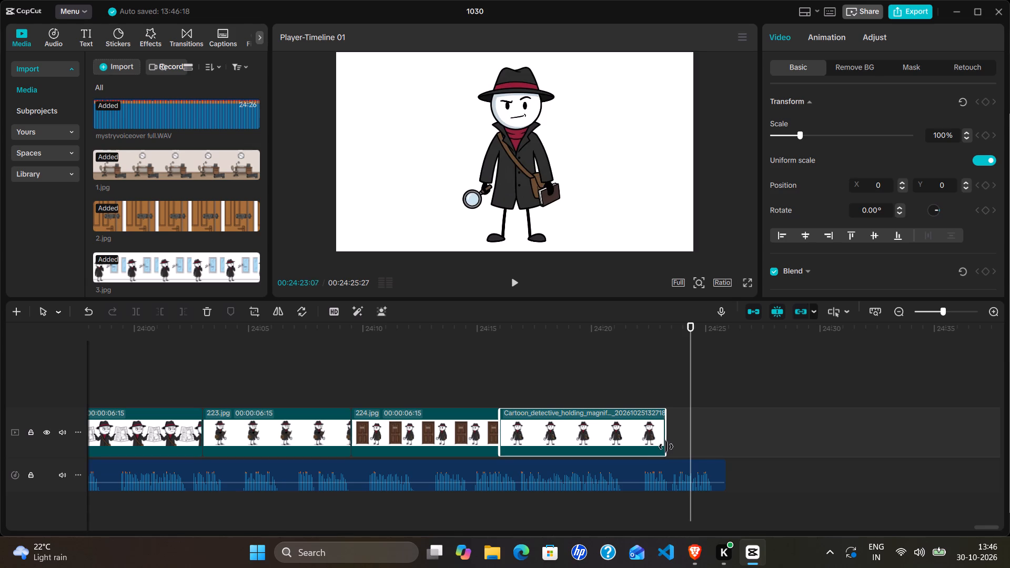
drag(666, 447, 721, 448)
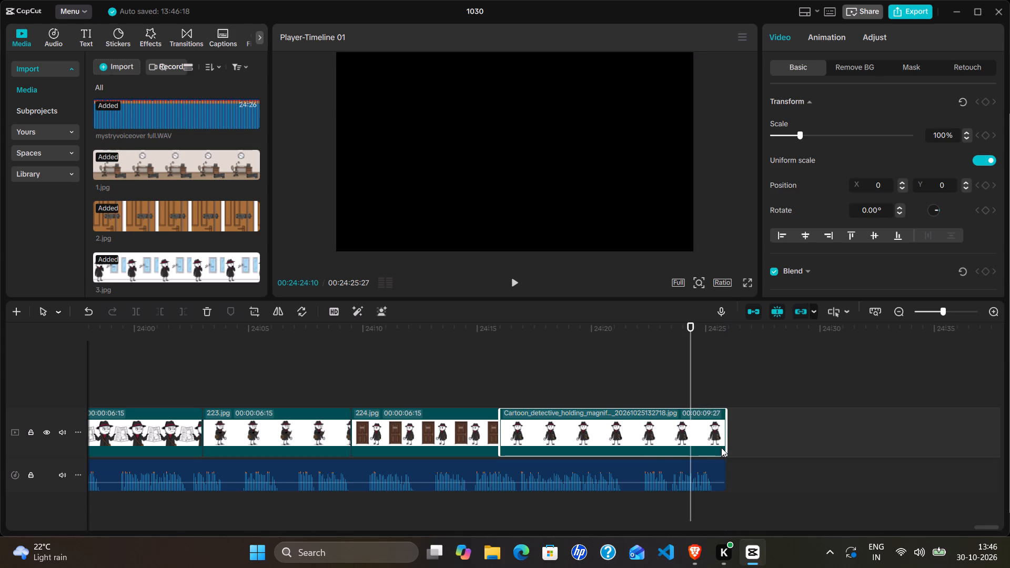
Extend the last detective clip from its start to a duration of 00:00:12:24.
drag(498, 423, 491, 424)
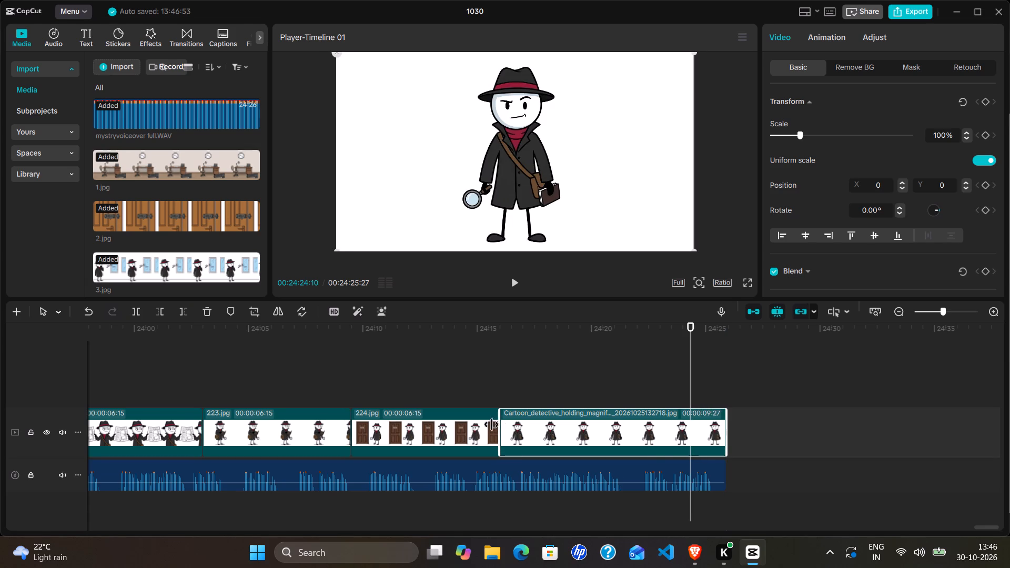
drag(491, 424, 461, 430)
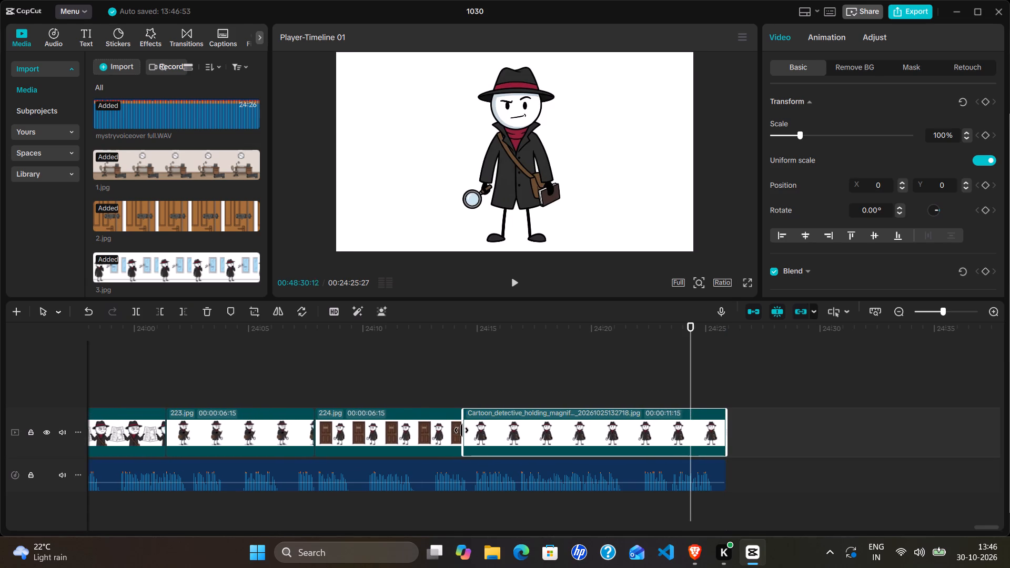
drag(461, 430, 433, 436)
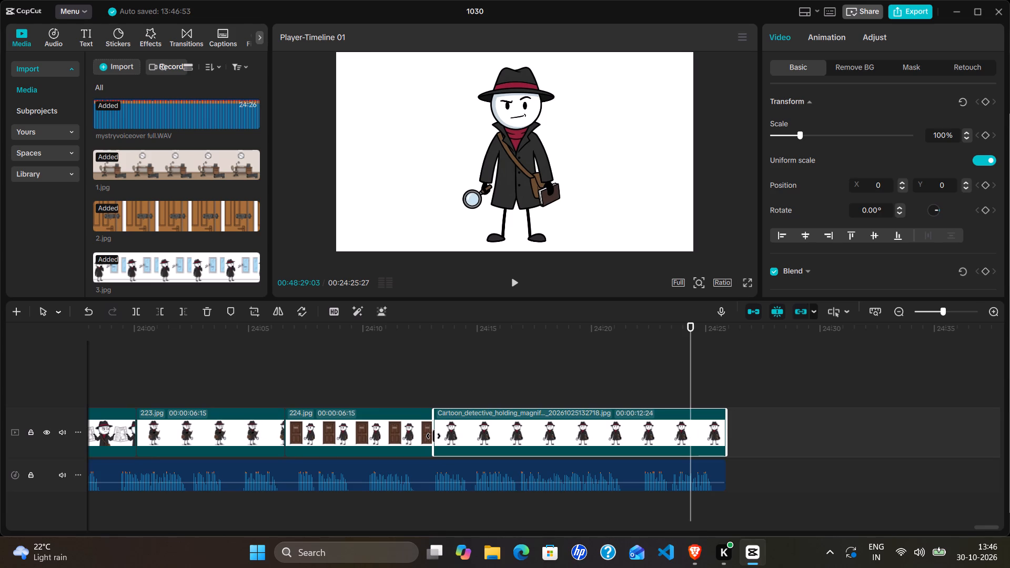
Preview from about 00:24:13:08 and shorten clip 224.jpg from its end to 00:00:03:17, so the last clip ends with the voiceover.
click(437, 382)
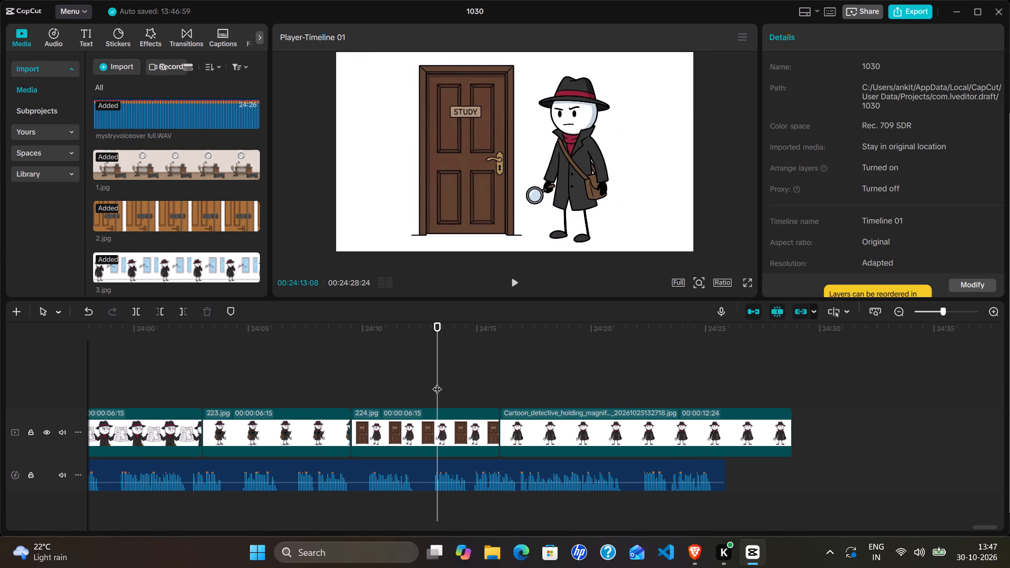
click(515, 280)
click(515, 280)
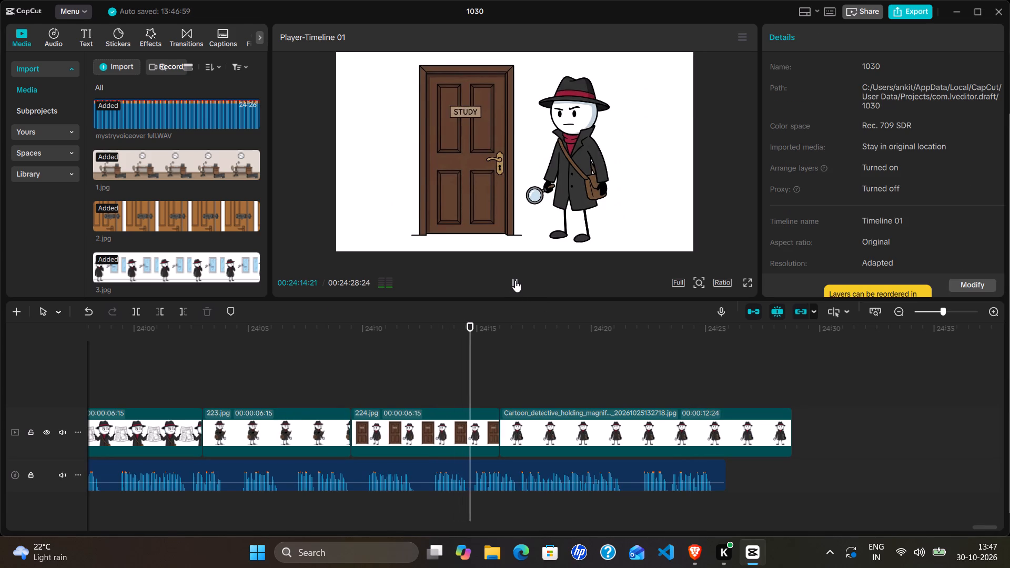
click(426, 430)
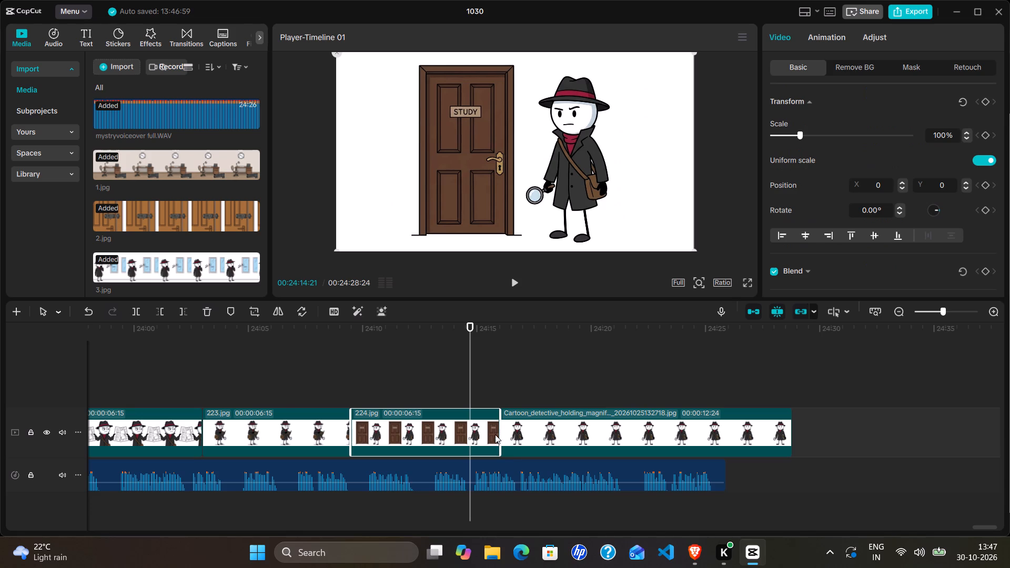
drag(502, 435, 421, 435)
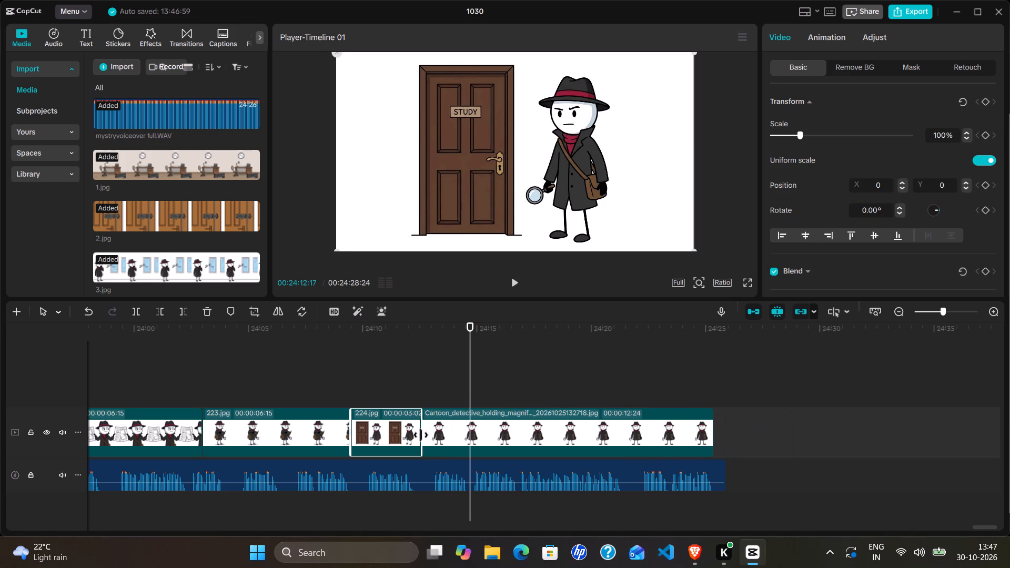
drag(421, 435, 433, 437)
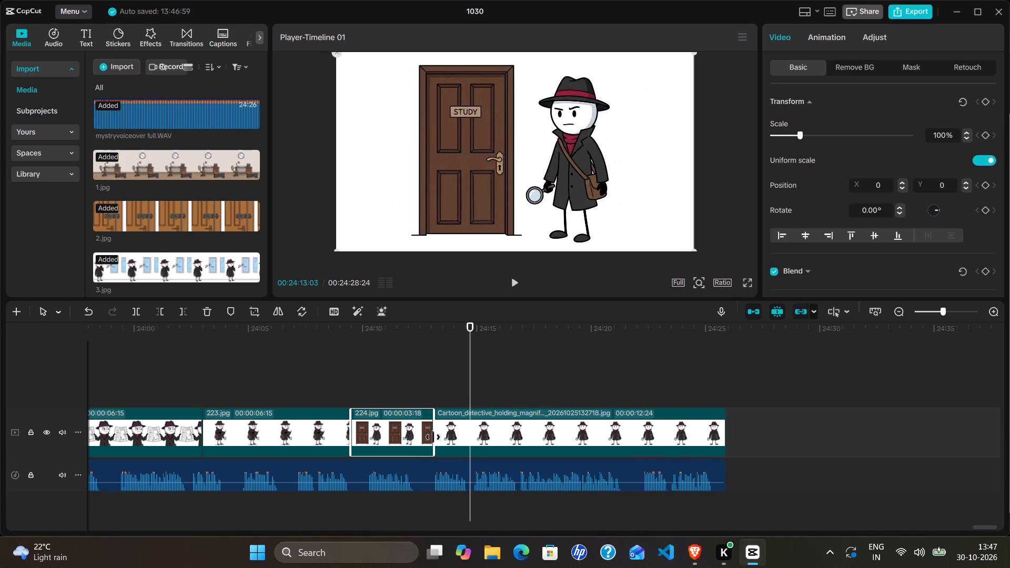
drag(433, 437, 432, 437)
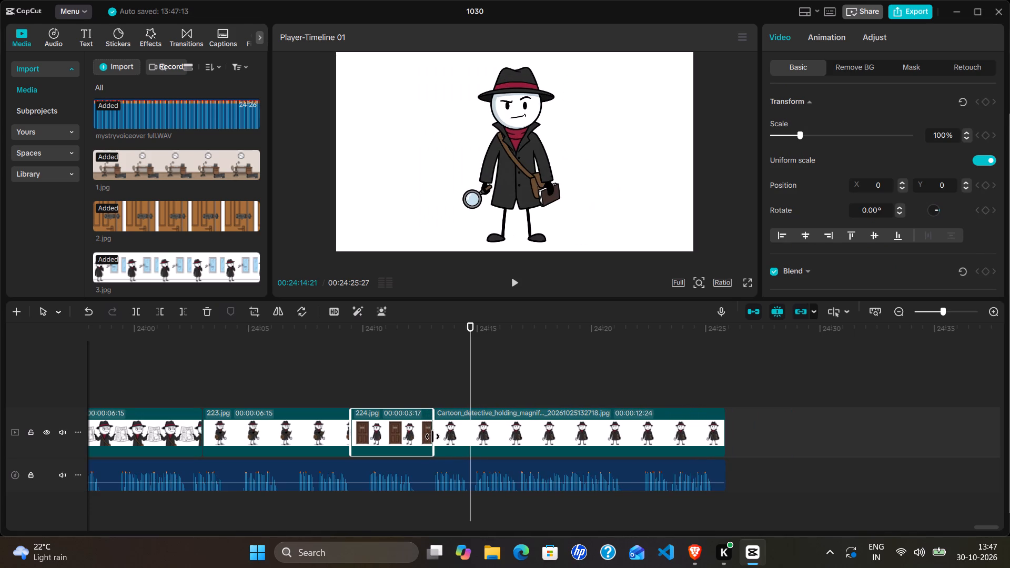
Play the ending from within clip 224.jpg to check its cut to the last detective clip against the voiceover.
click(423, 369)
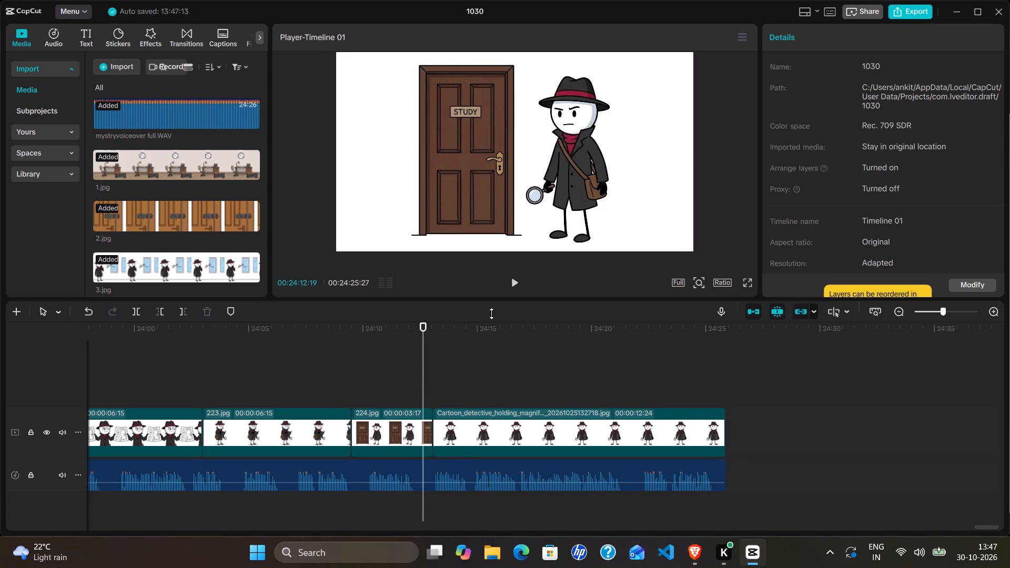
click(516, 287)
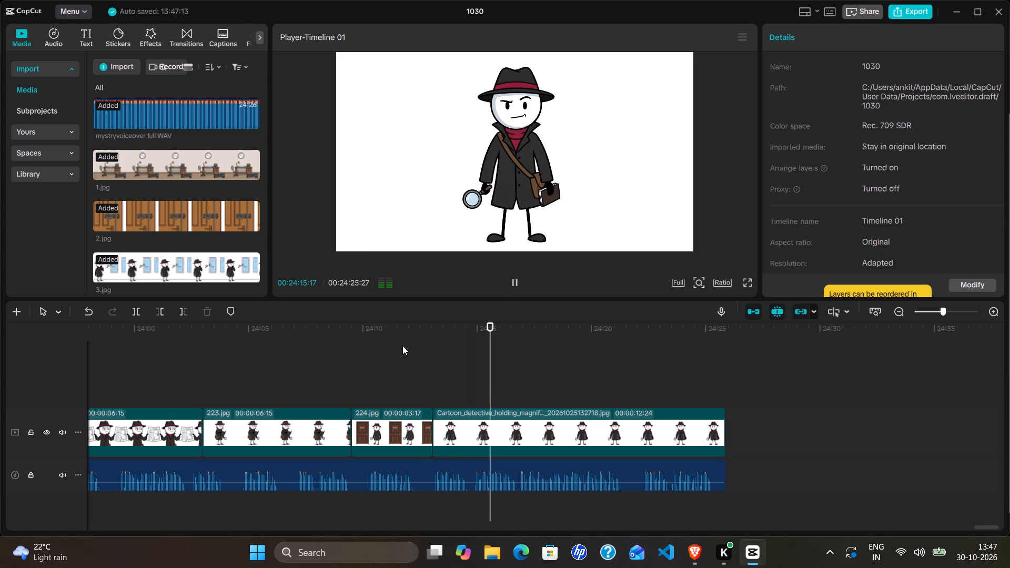
click(390, 351)
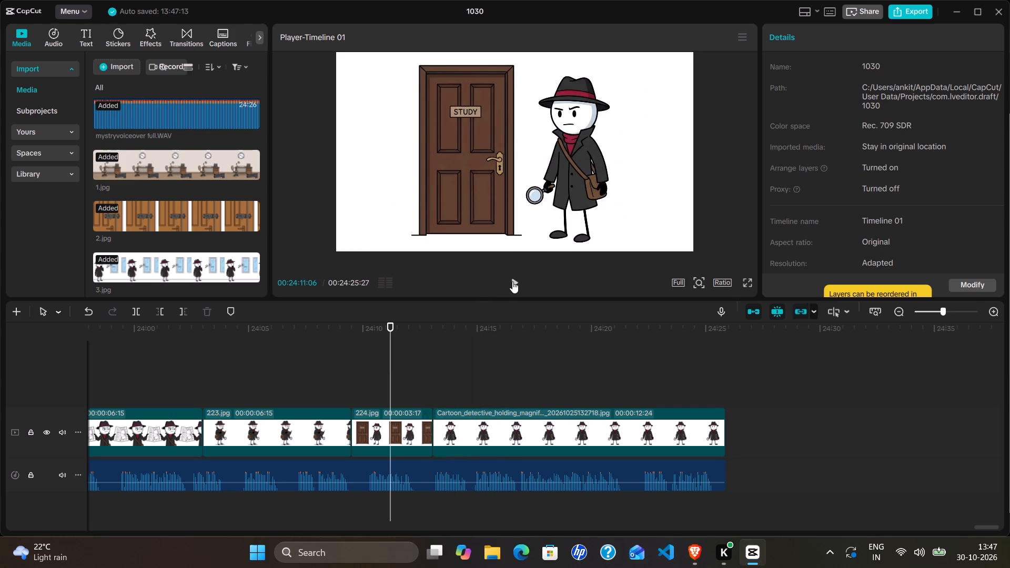
click(512, 281)
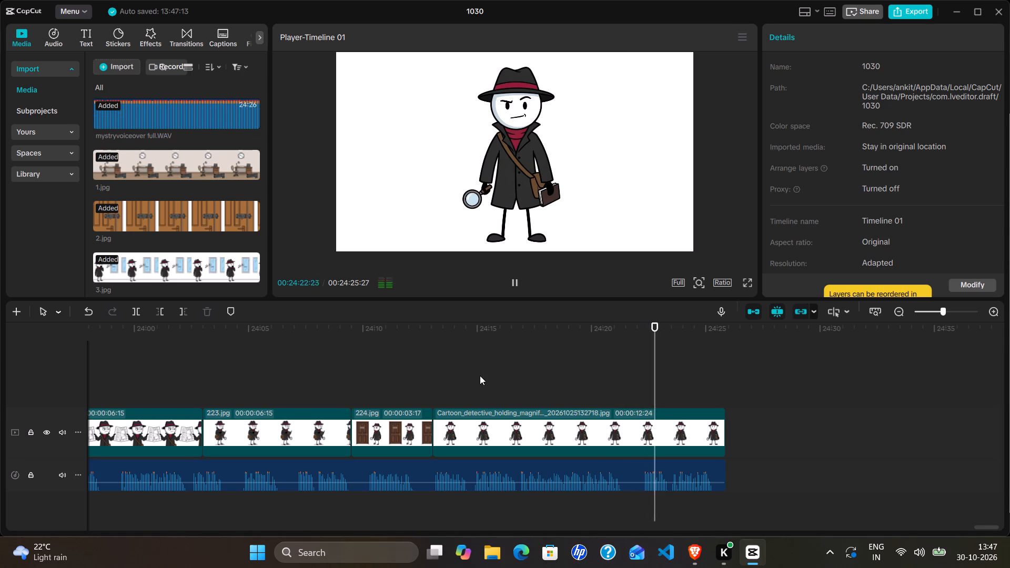
Return to the start of the timeline and play the sequence from 00:00:00:00 to check the images against the voiceover.
scroll(480, 376, right, 1)
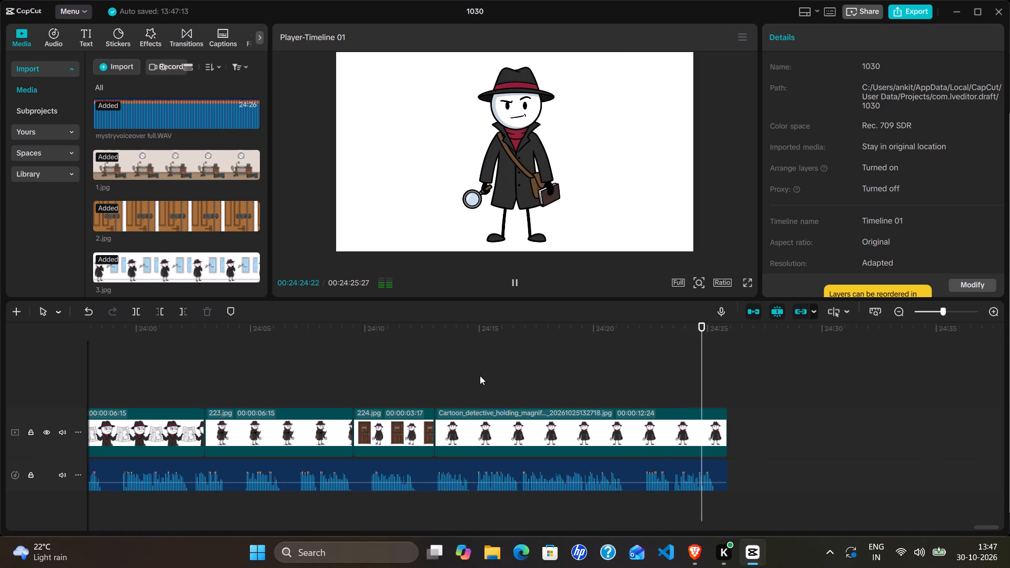
scroll(480, 376, right, 3)
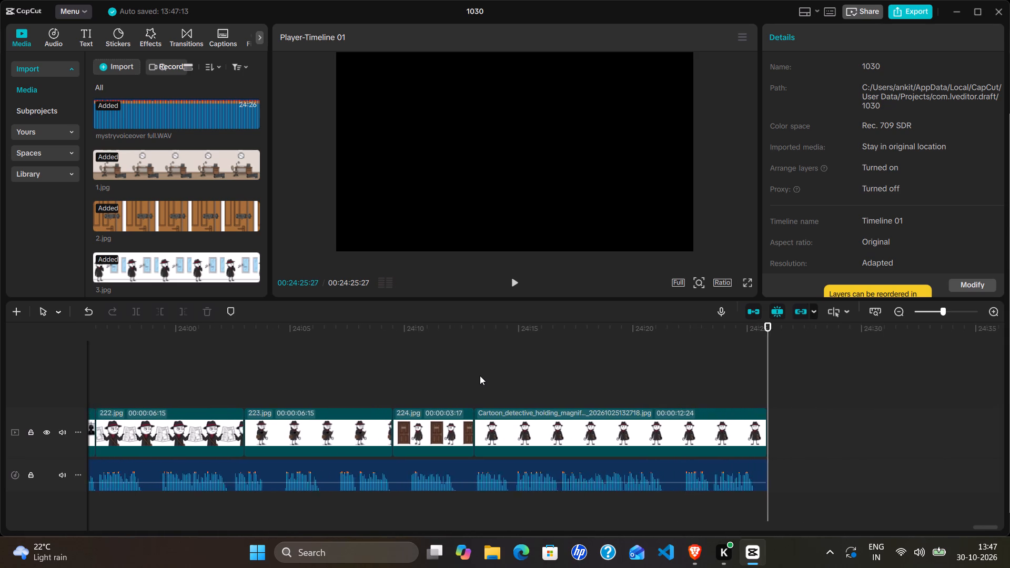
scroll(480, 376, right, 15)
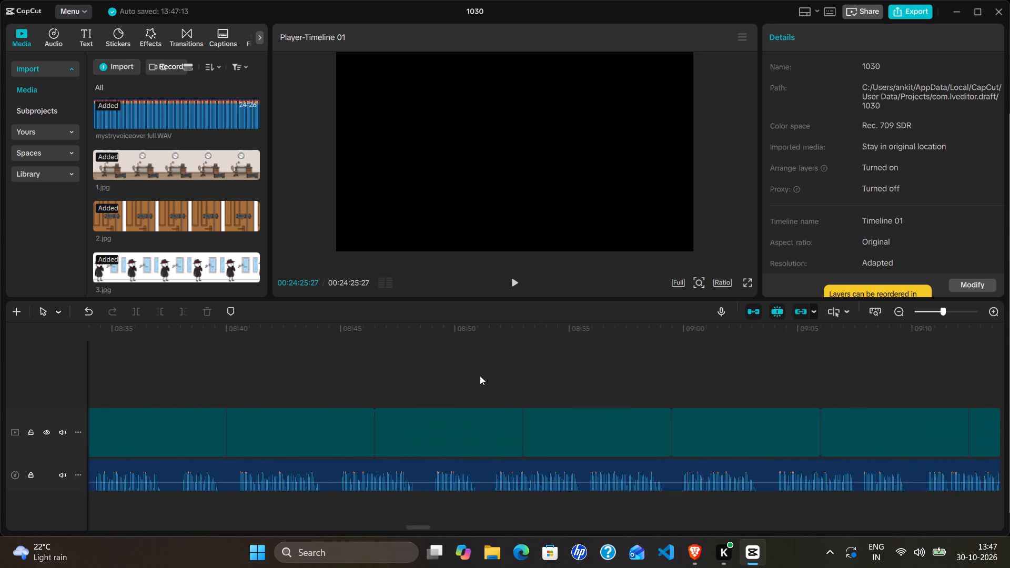
scroll(480, 376, right, 20)
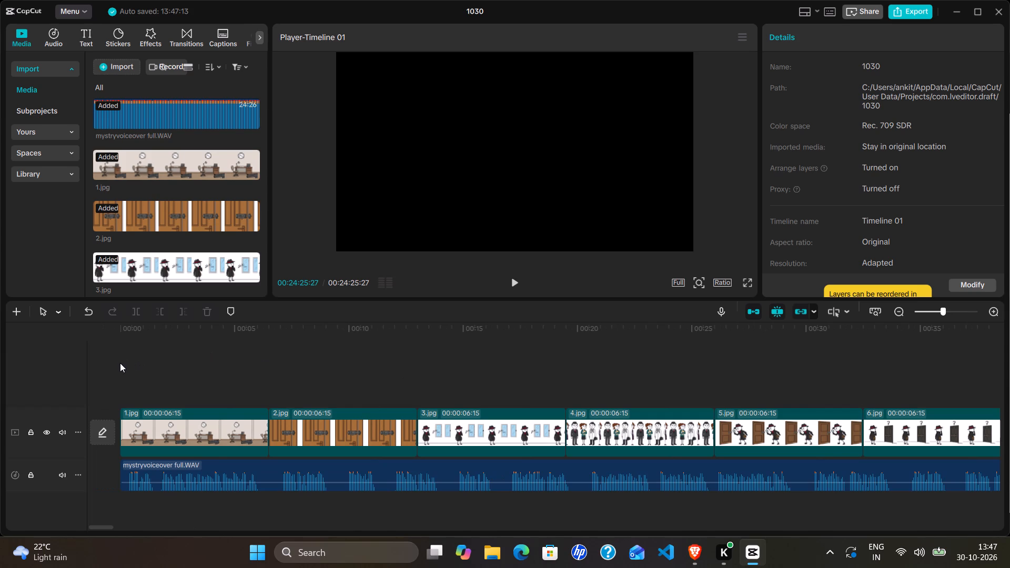
click(120, 363)
click(123, 381)
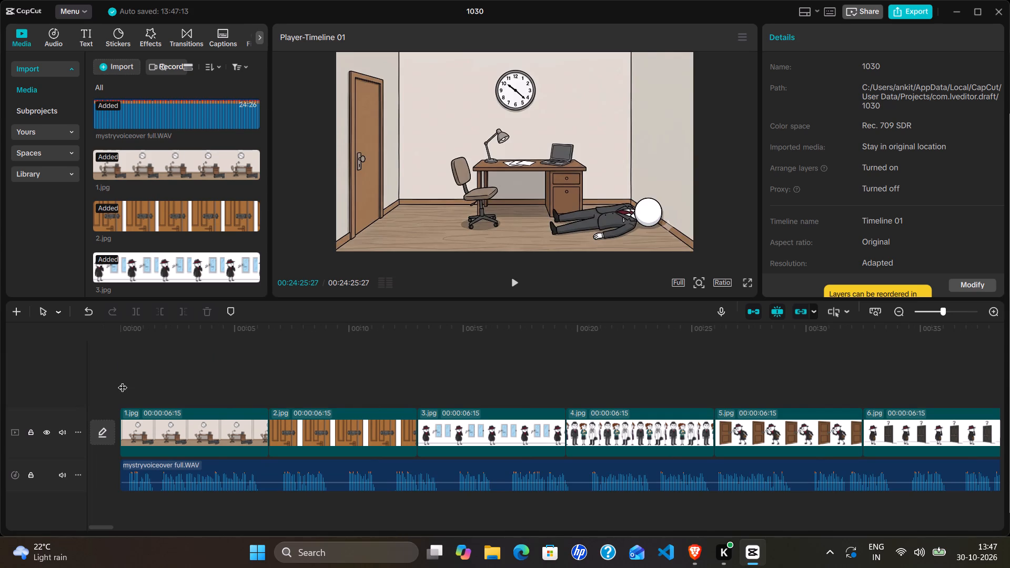
click(513, 283)
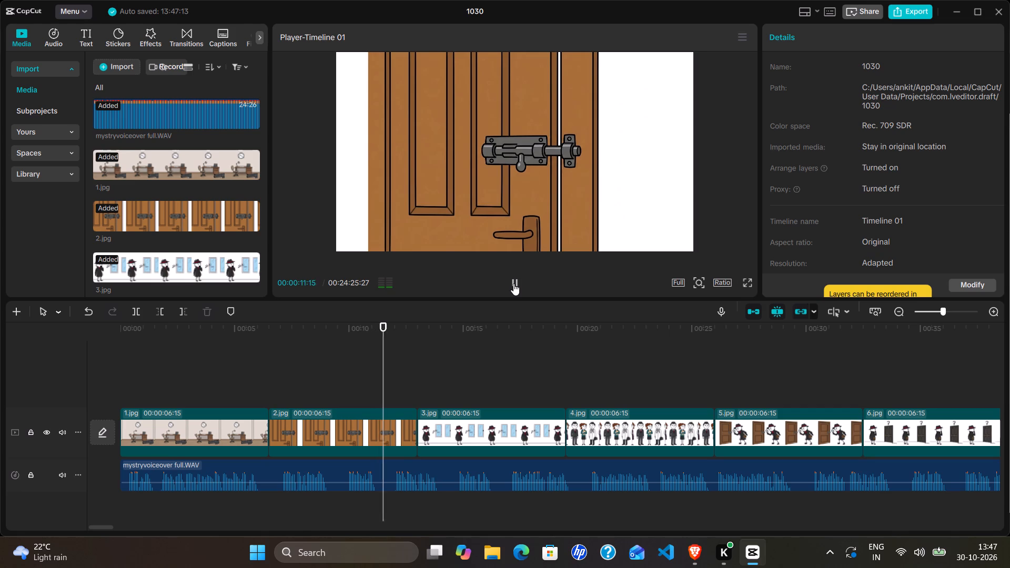
Replay the end of clip 2.jpg against the voiceover and shorten the clip from its end to 00:00:03:13.
click(513, 283)
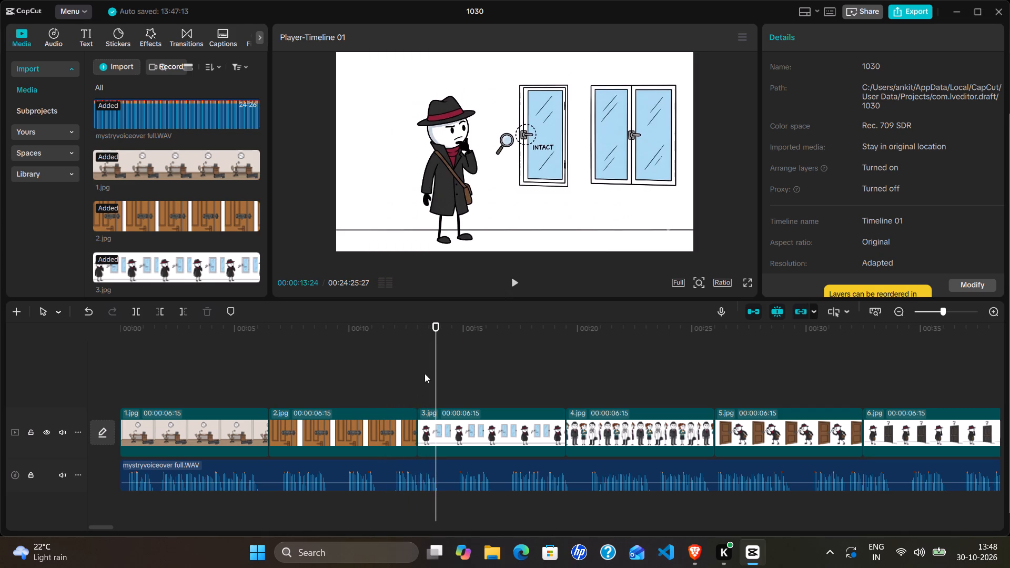
click(398, 423)
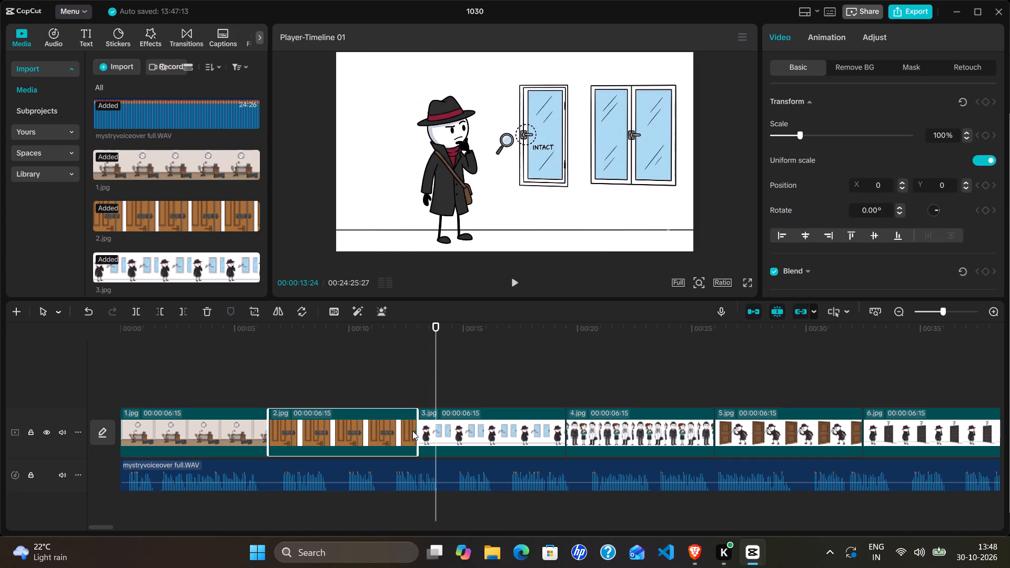
click(375, 384)
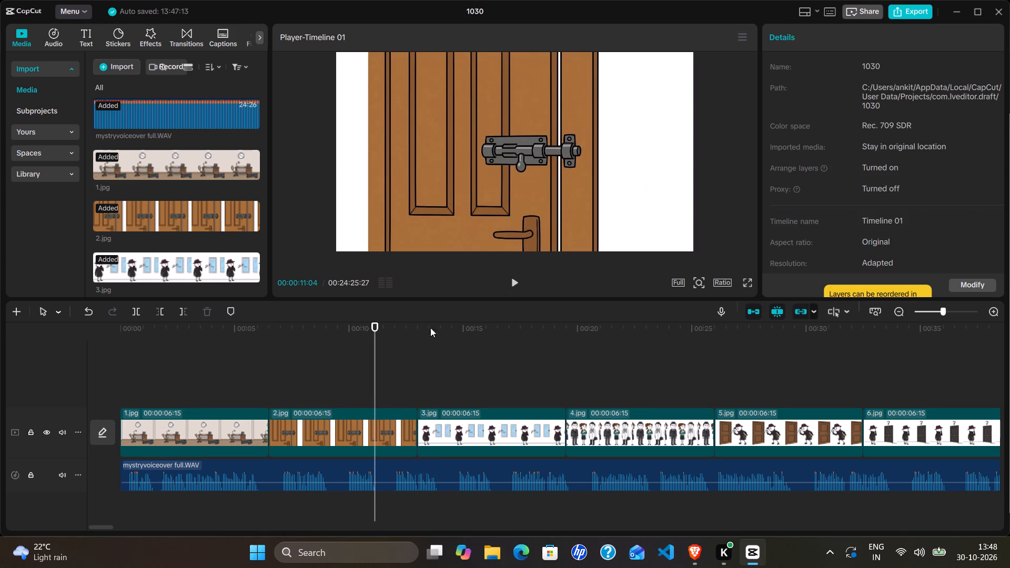
click(515, 283)
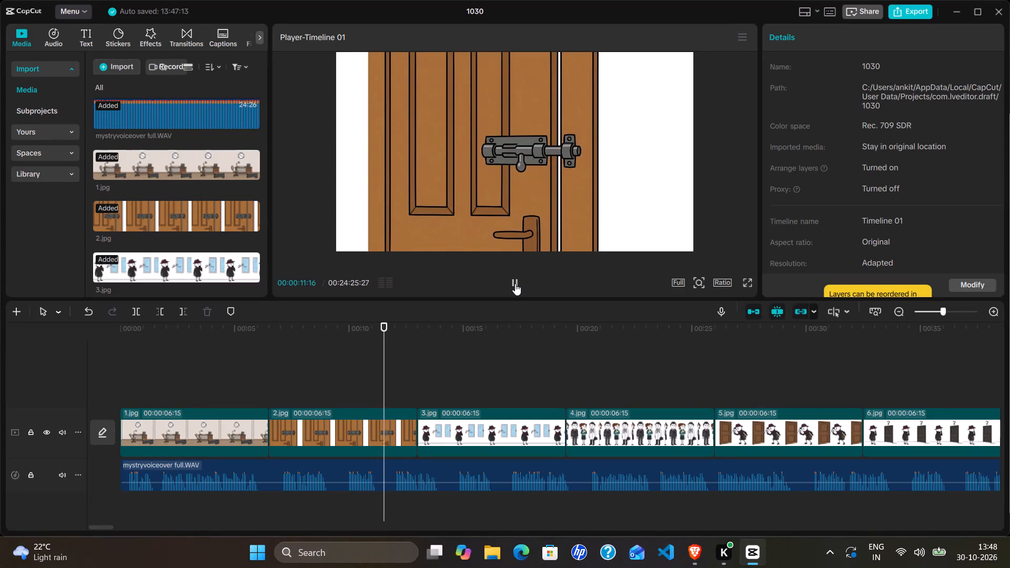
click(515, 283)
click(515, 283)
click(515, 283)
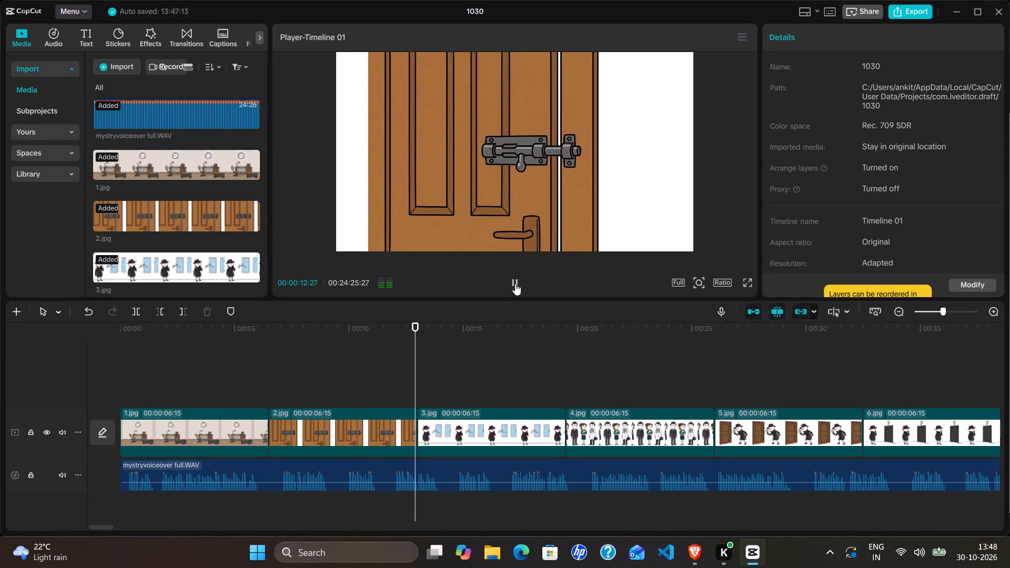
click(342, 371)
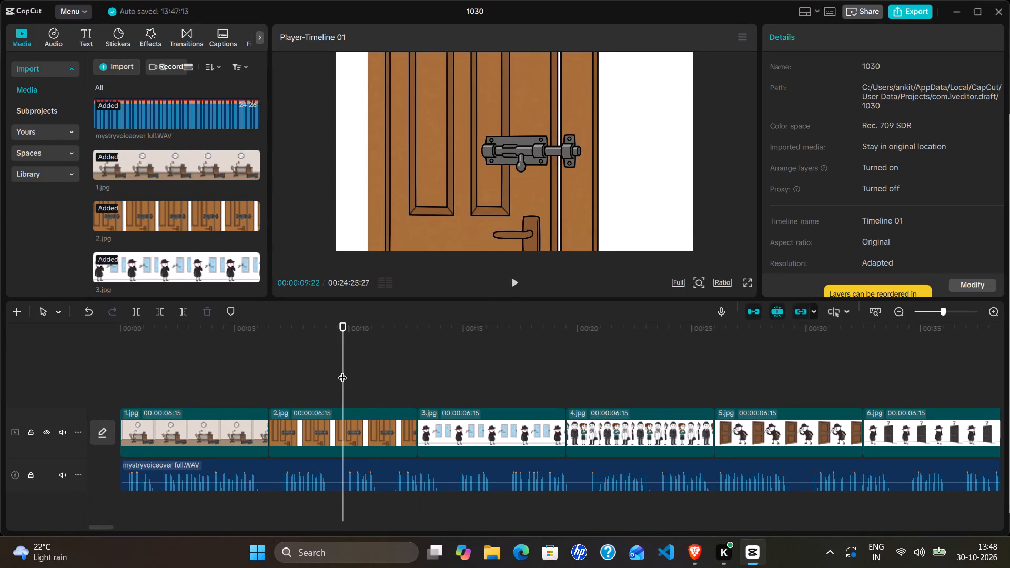
click(513, 283)
click(513, 283)
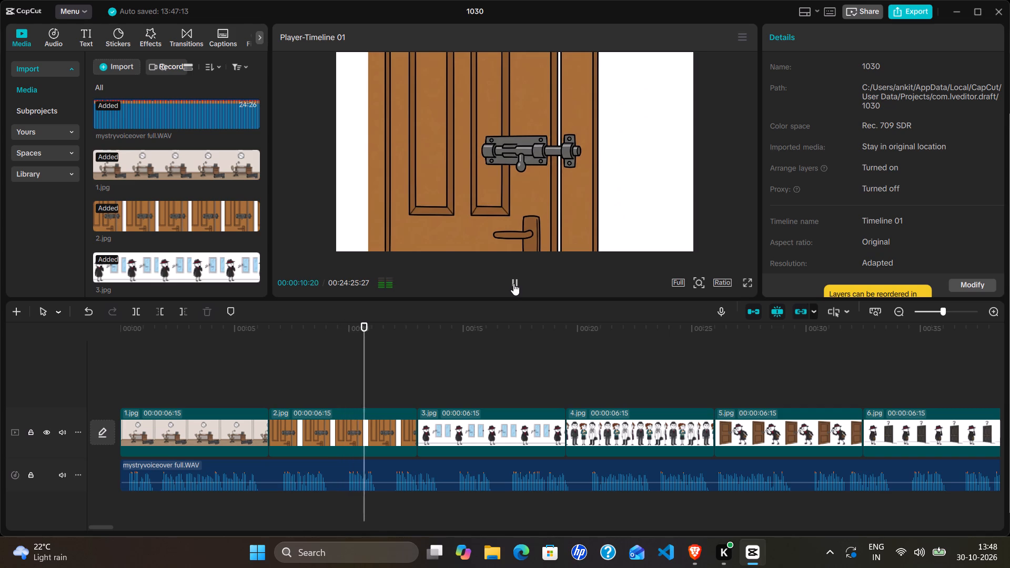
click(360, 434)
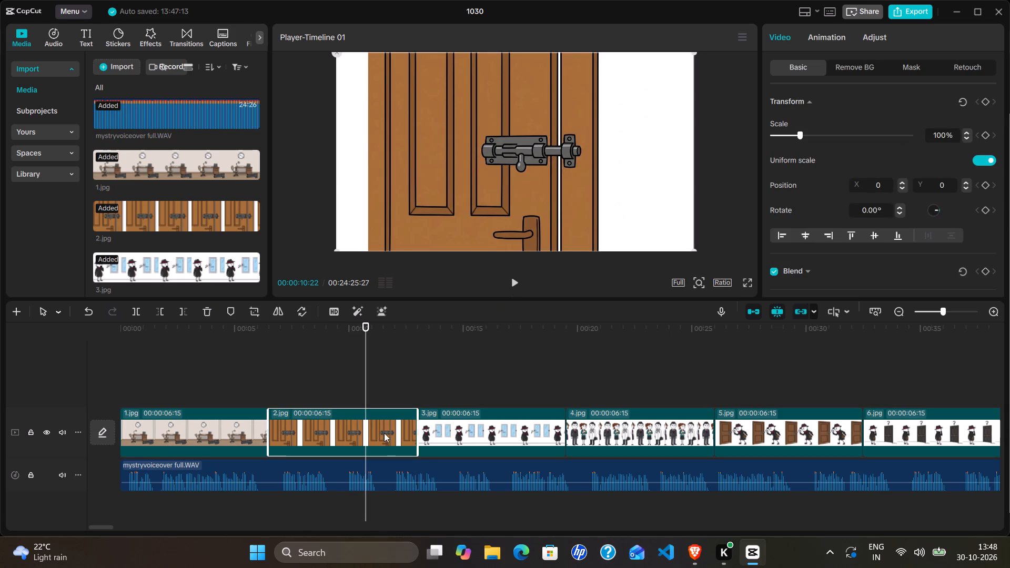
drag(417, 435, 374, 438)
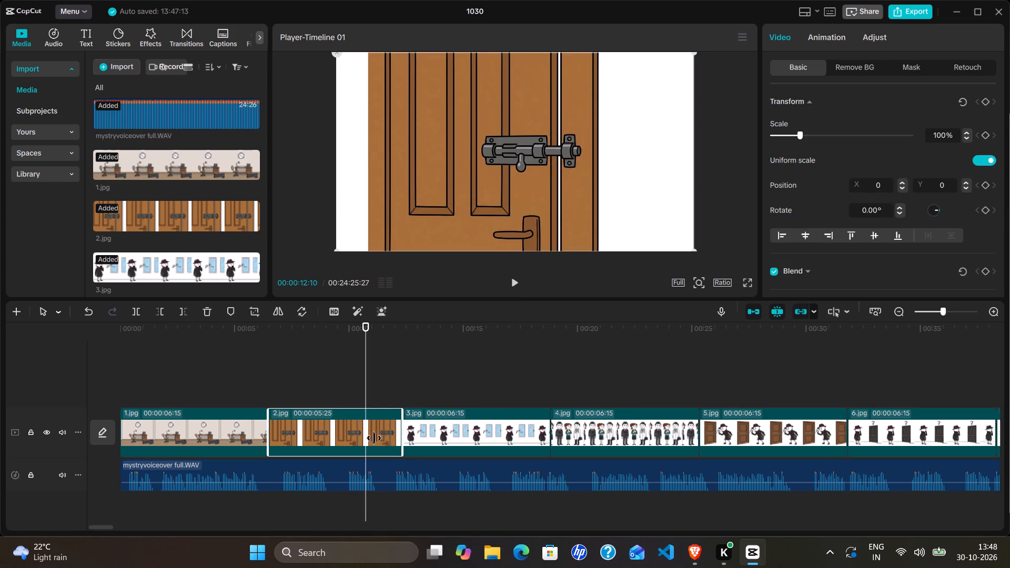
drag(374, 438, 344, 444)
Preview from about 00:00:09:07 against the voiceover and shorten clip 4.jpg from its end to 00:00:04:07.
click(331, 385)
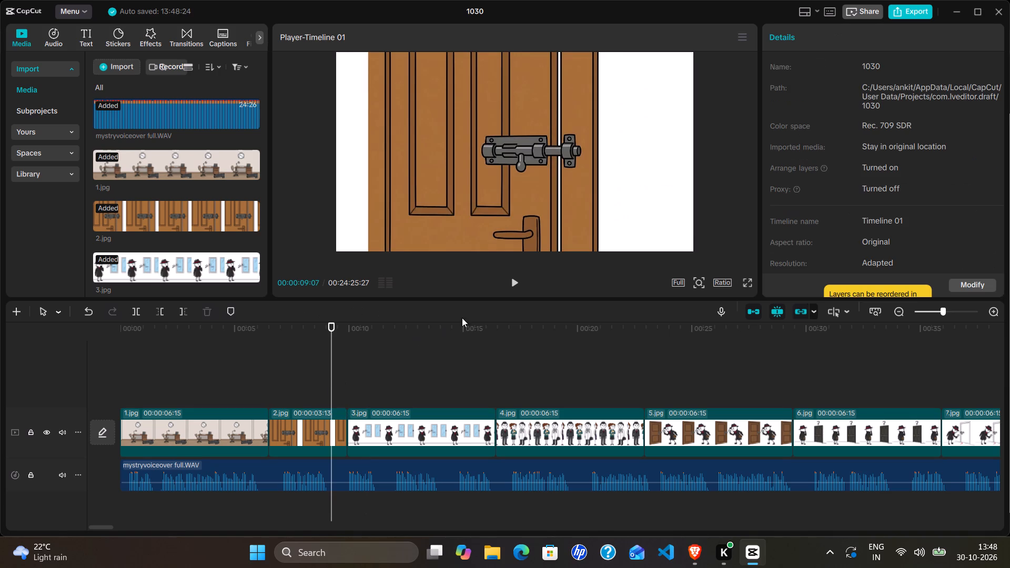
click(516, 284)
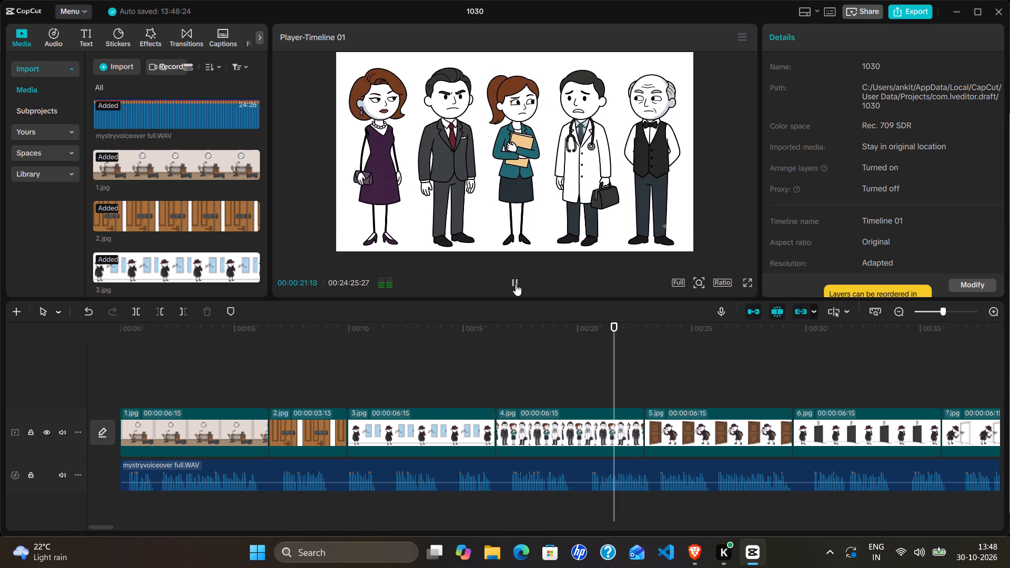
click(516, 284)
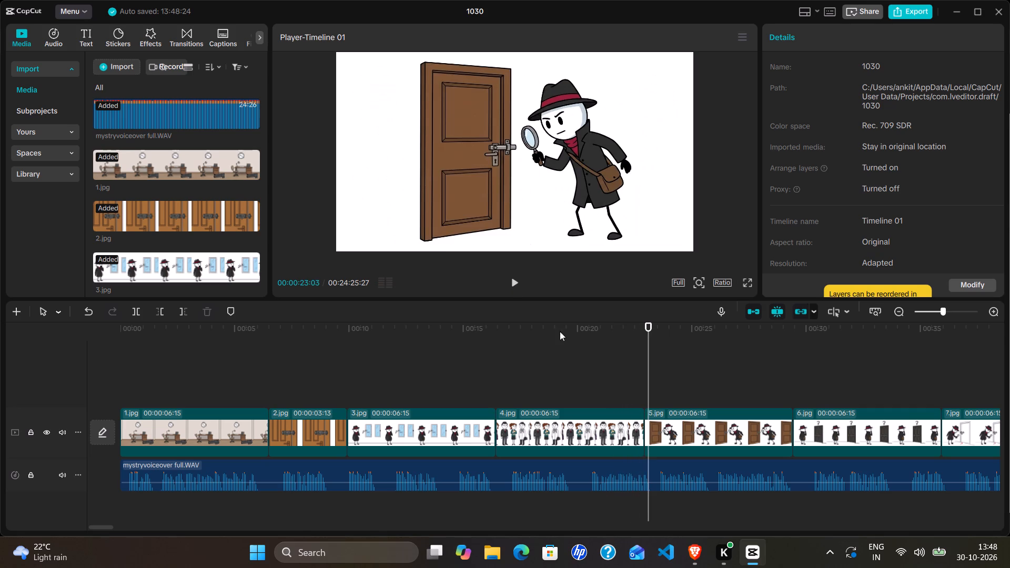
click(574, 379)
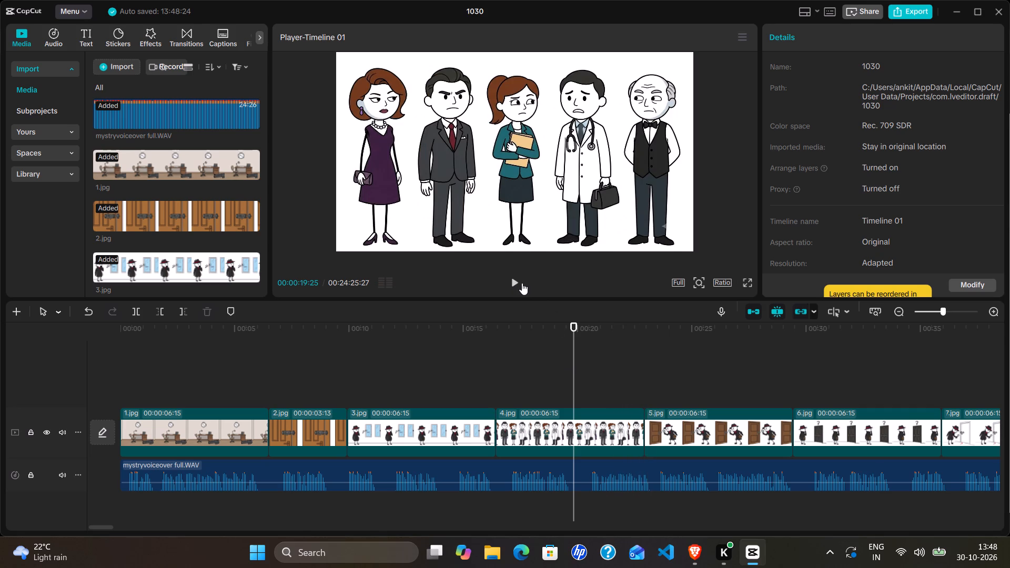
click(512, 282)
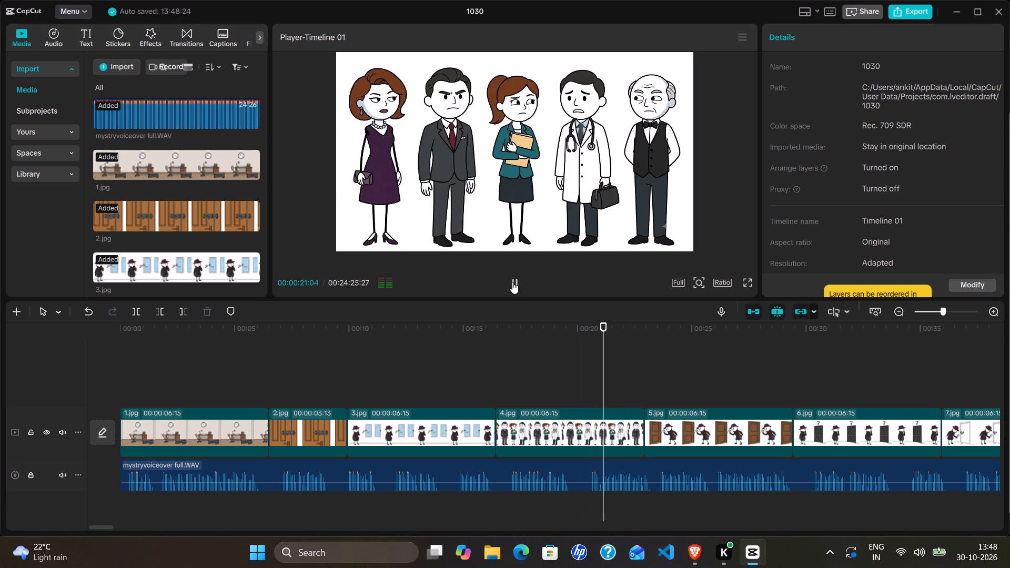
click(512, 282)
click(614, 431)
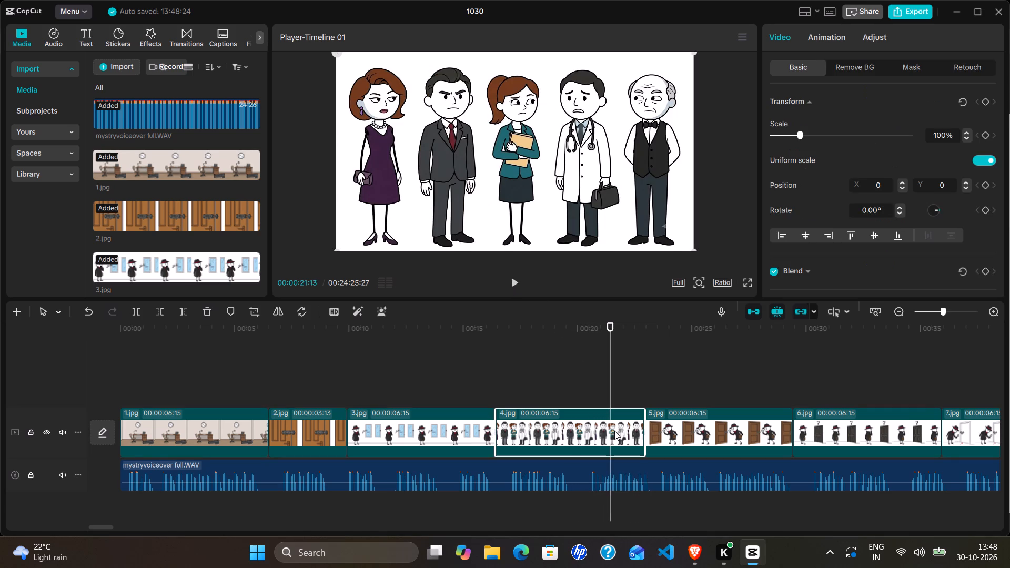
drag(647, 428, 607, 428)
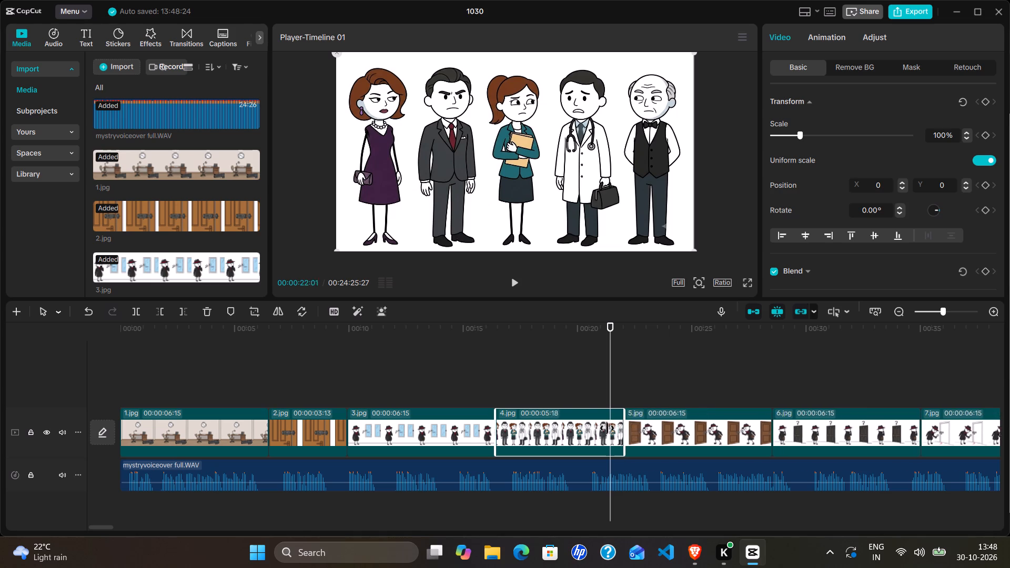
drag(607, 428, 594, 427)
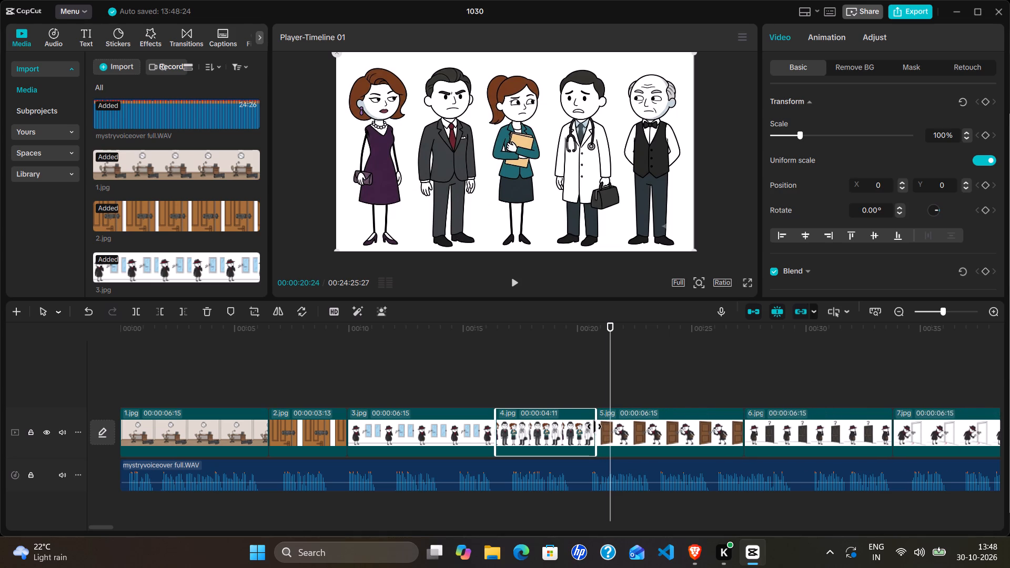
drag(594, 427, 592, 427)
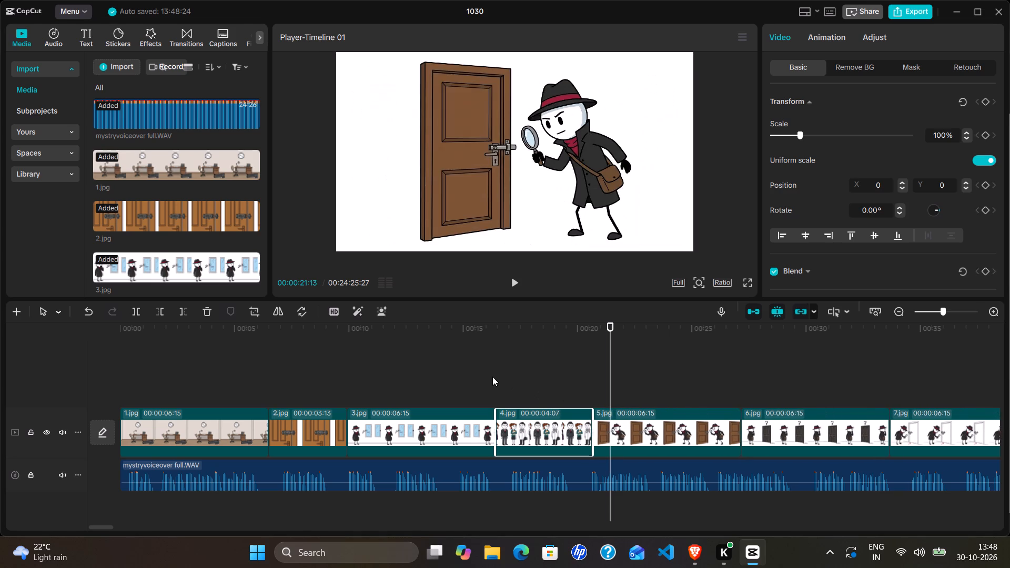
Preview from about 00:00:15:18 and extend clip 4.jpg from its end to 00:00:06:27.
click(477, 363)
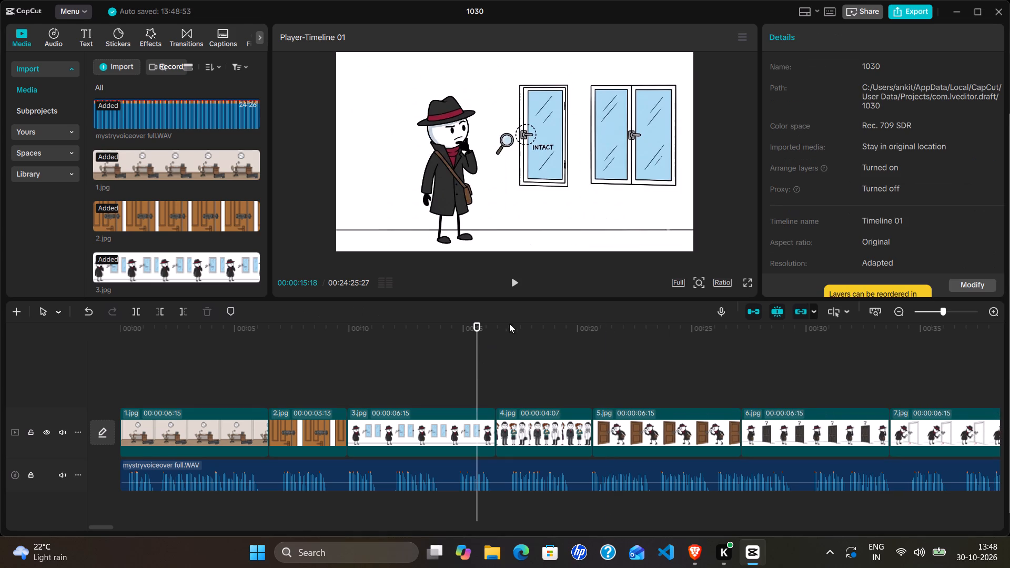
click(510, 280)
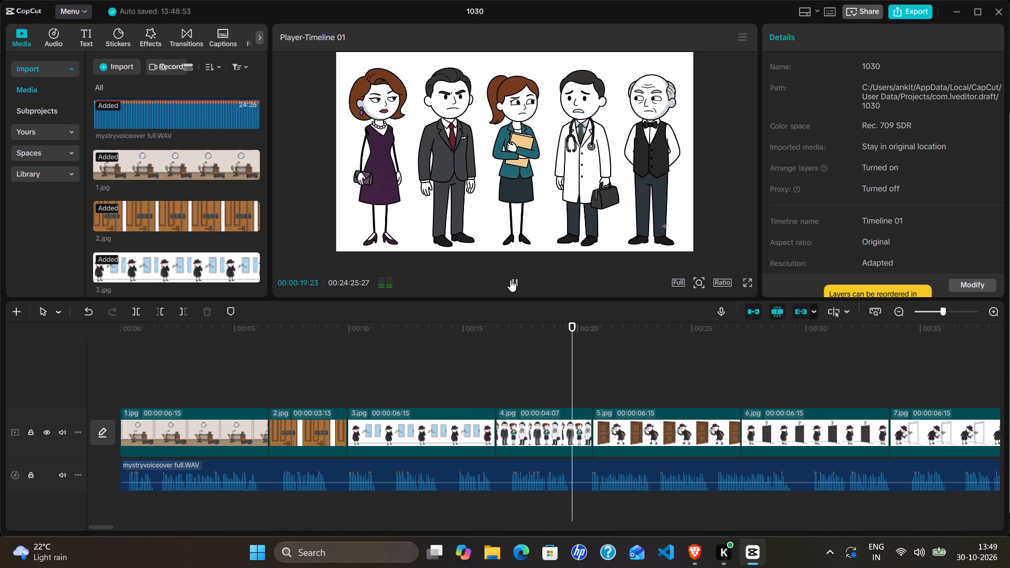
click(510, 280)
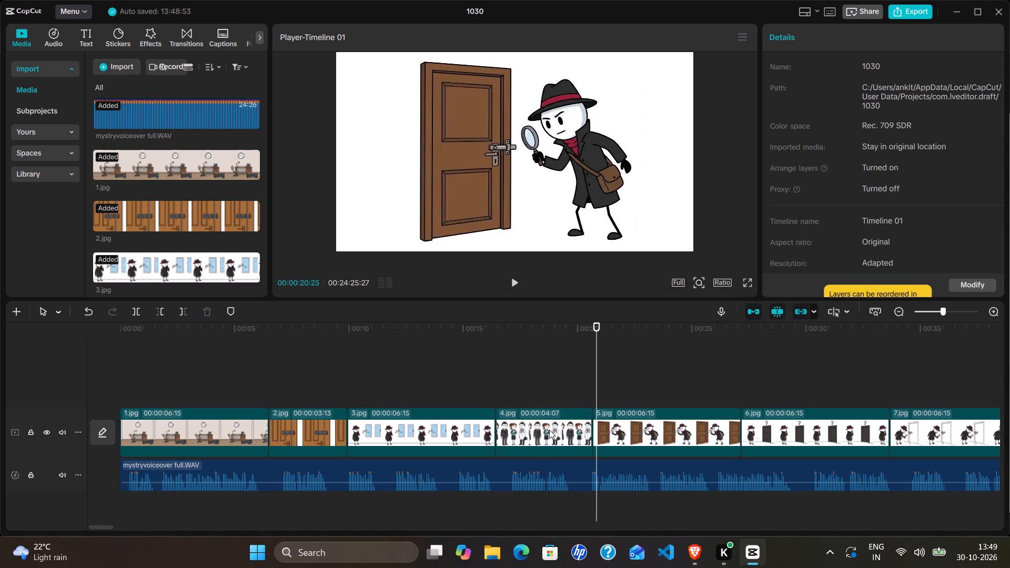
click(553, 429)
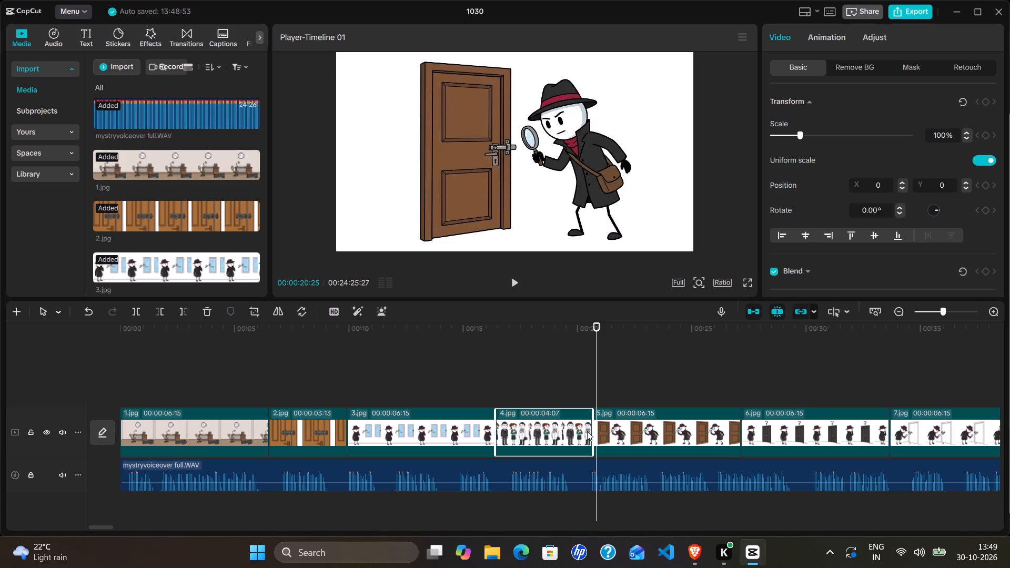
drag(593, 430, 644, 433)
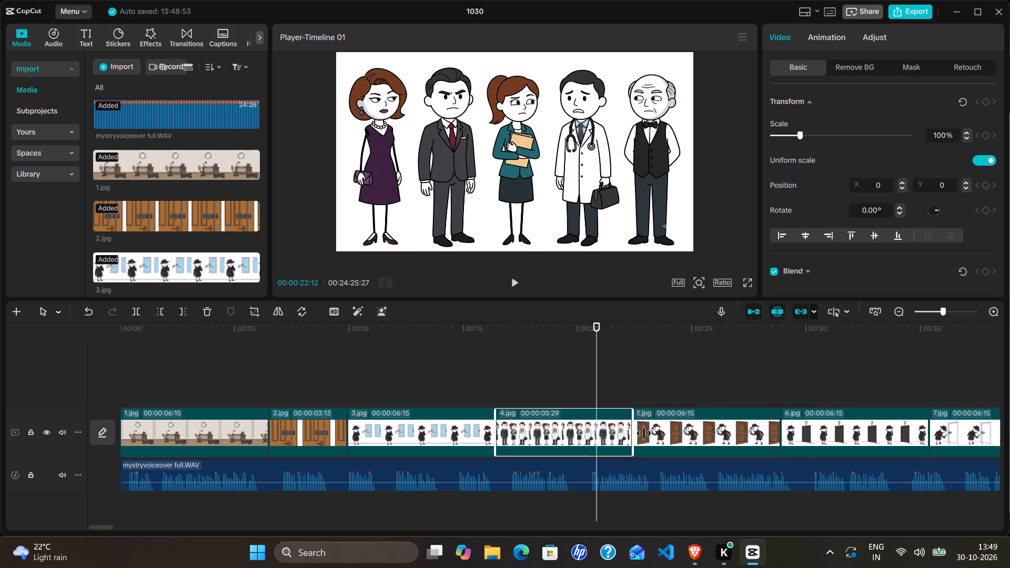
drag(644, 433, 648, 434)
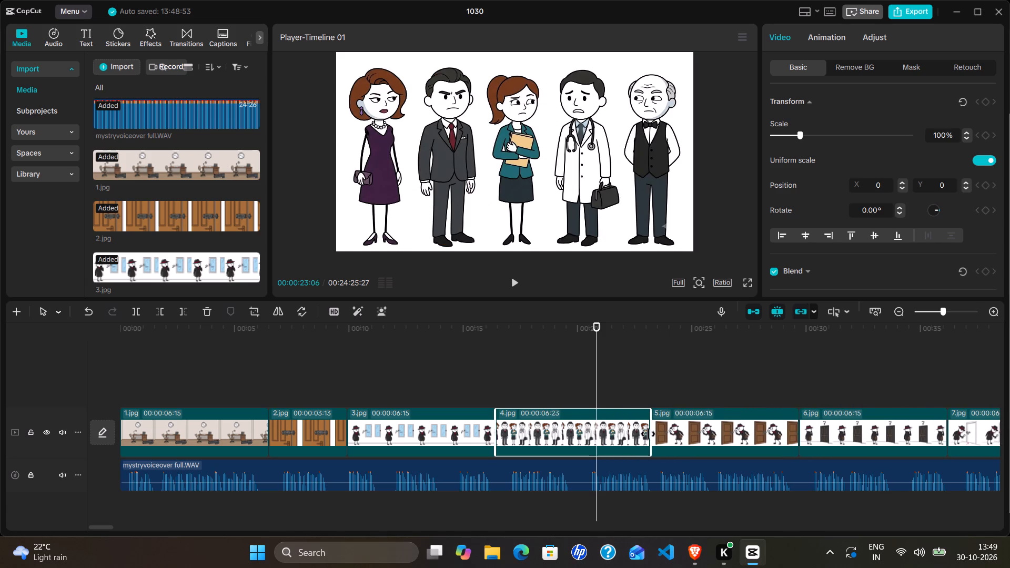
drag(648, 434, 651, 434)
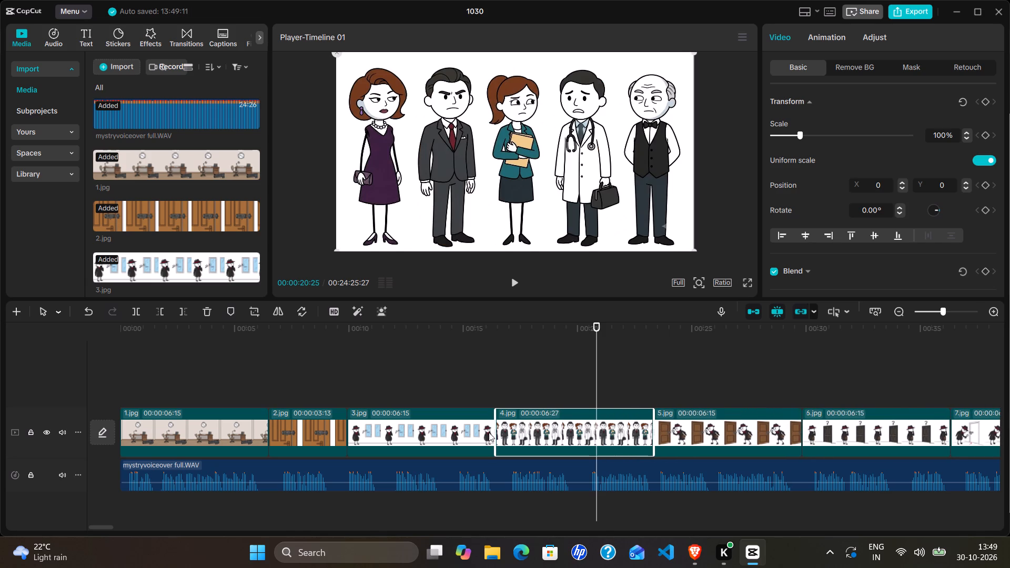
Shorten clip 4.jpg from its start to a duration of 00:00:03:09.
drag(496, 432, 514, 432)
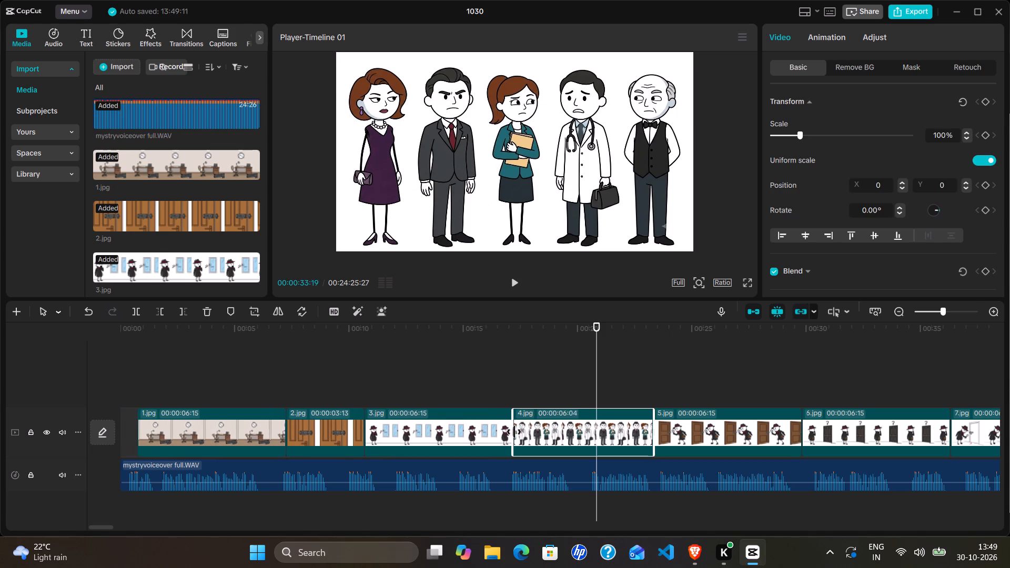
drag(514, 432, 579, 448)
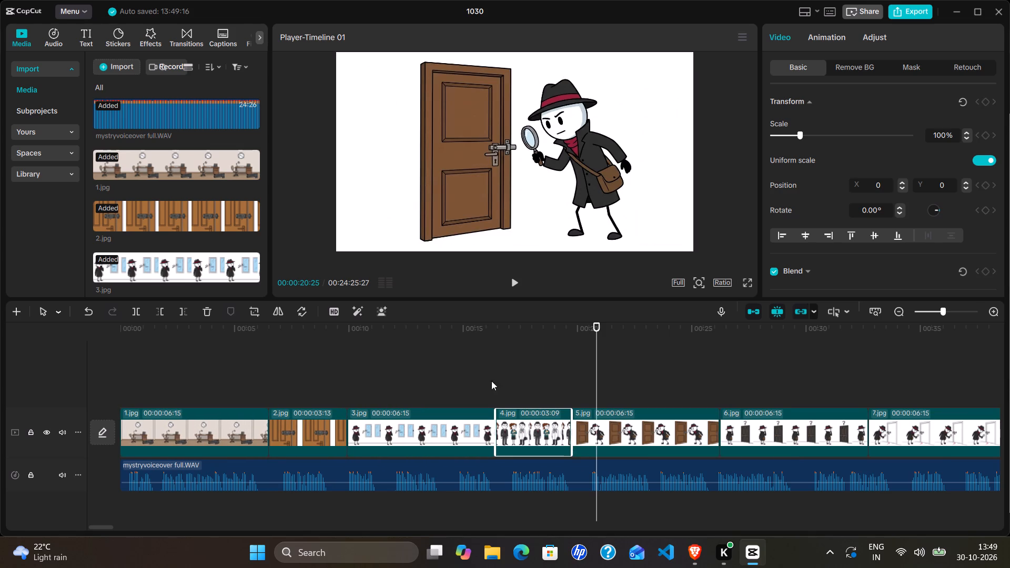
Preview from about 00:00:15:12 against the voiceover and extend clip 3.jpg from its end to 00:00:10:17.
click(472, 360)
click(418, 348)
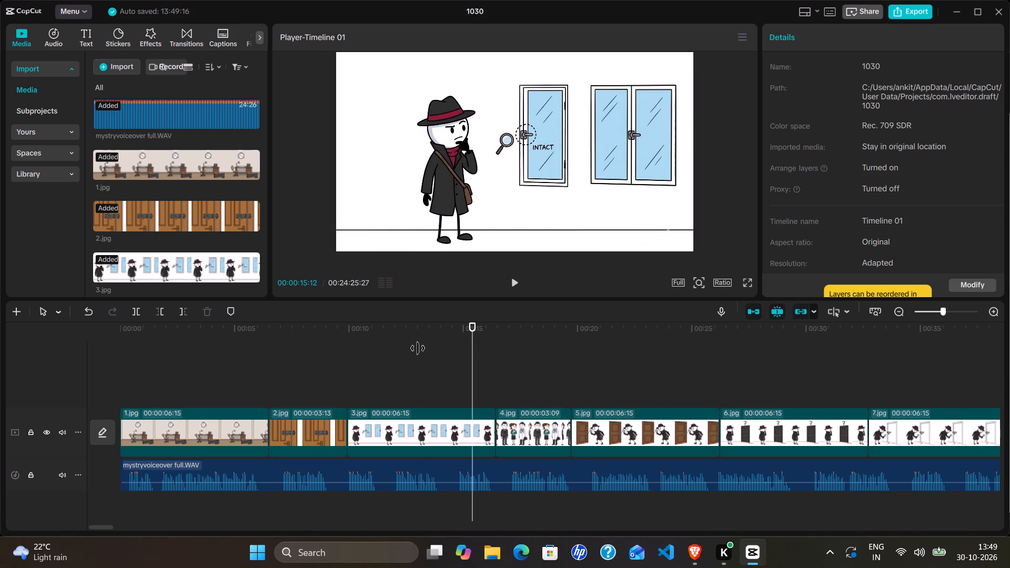
click(514, 285)
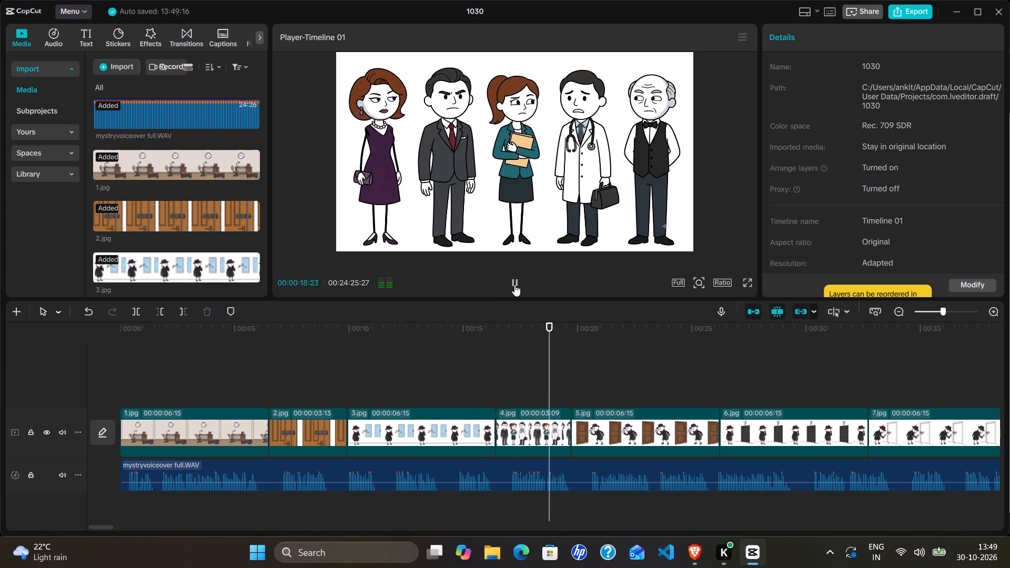
click(514, 285)
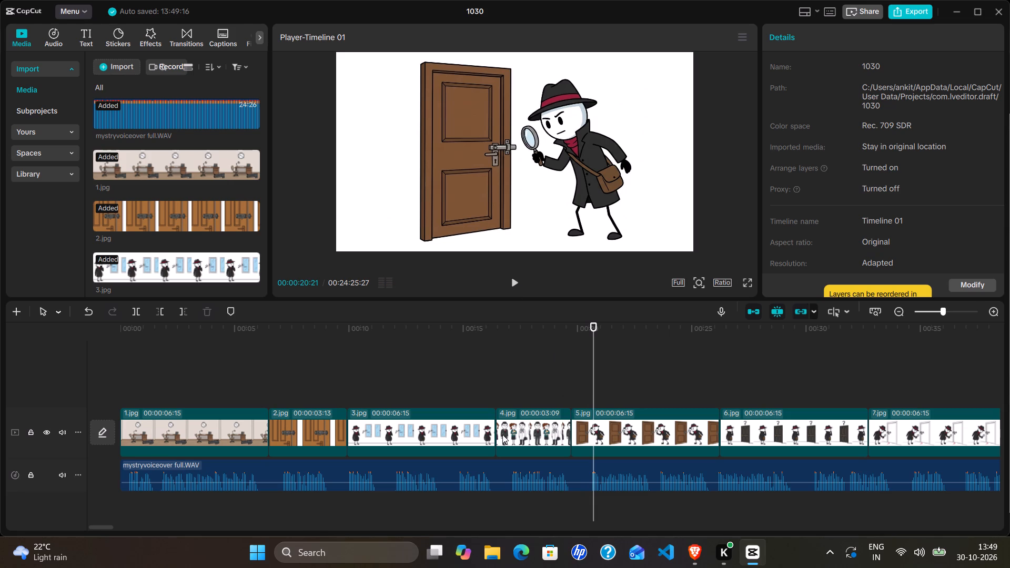
click(476, 431)
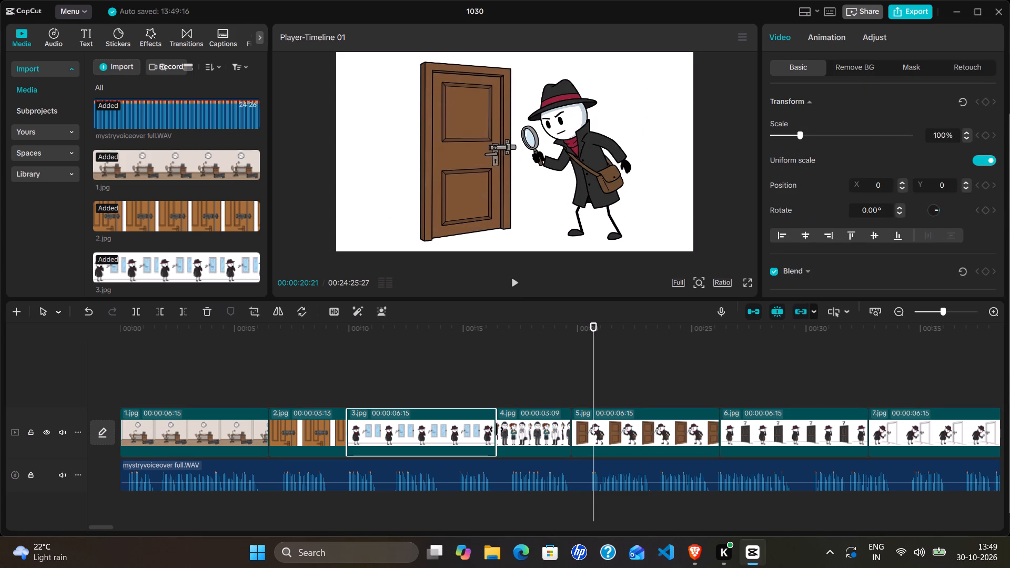
drag(496, 430, 516, 431)
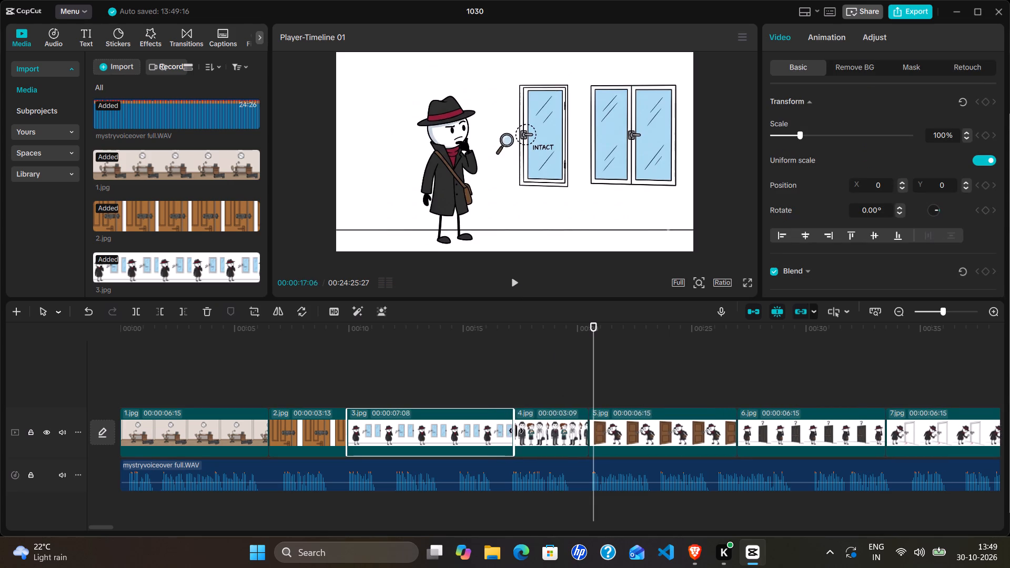
drag(516, 431, 588, 441)
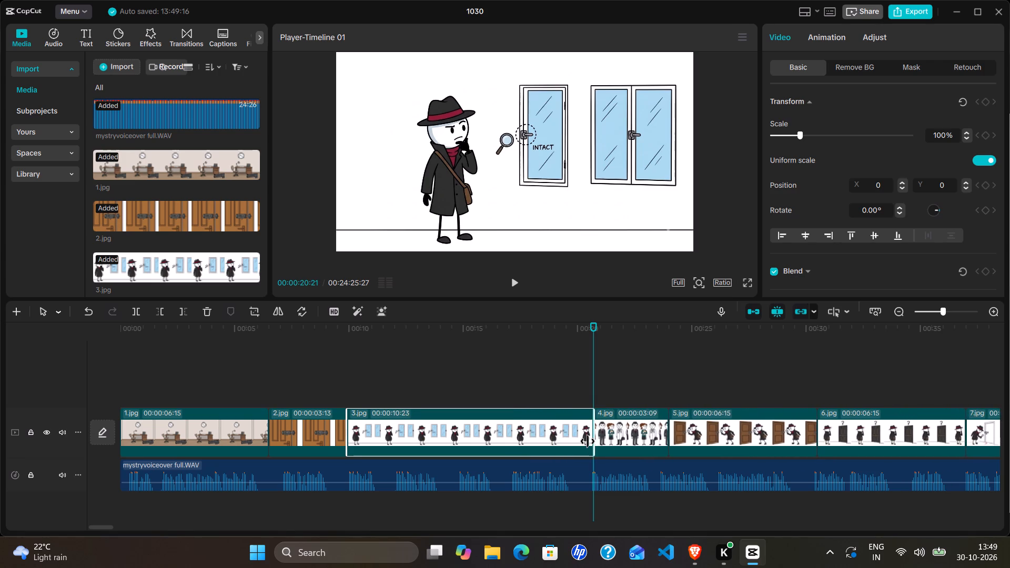
drag(588, 441, 582, 442)
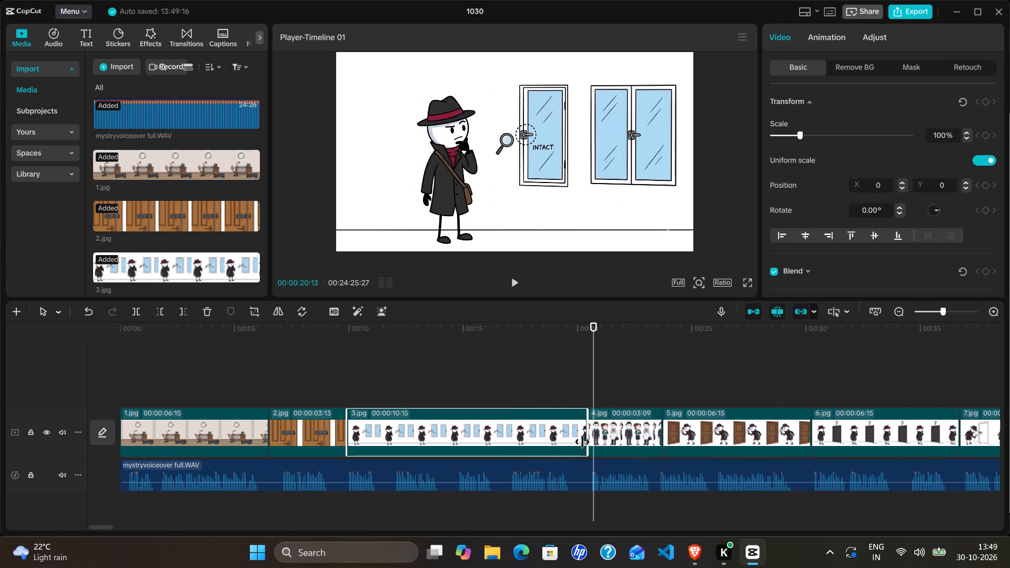
drag(582, 442, 585, 442)
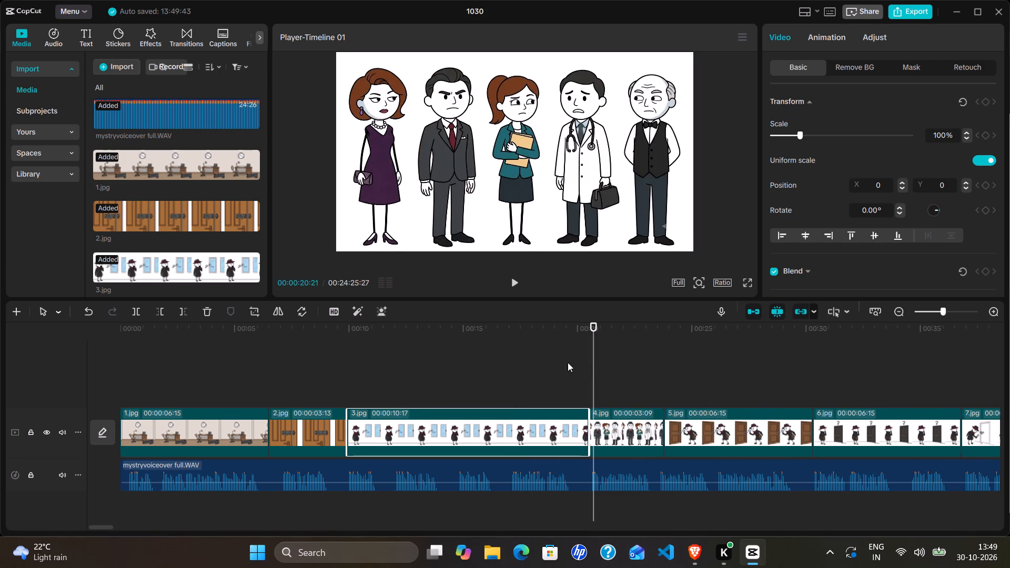
Preview from 00:00:20:21 against the voiceover and extend clip 4.jpg from its end to 00:00:10:12.
click(561, 363)
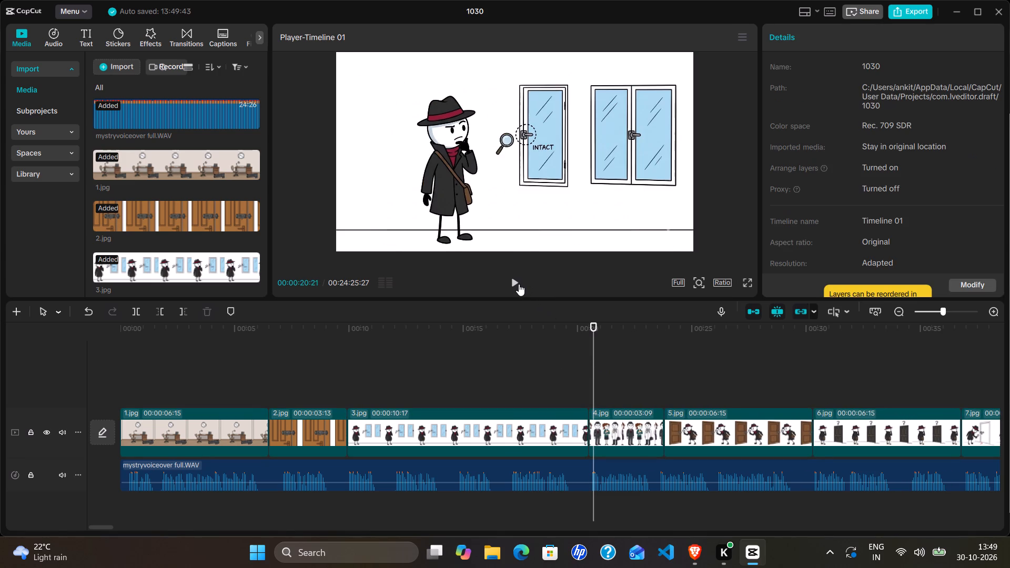
click(517, 284)
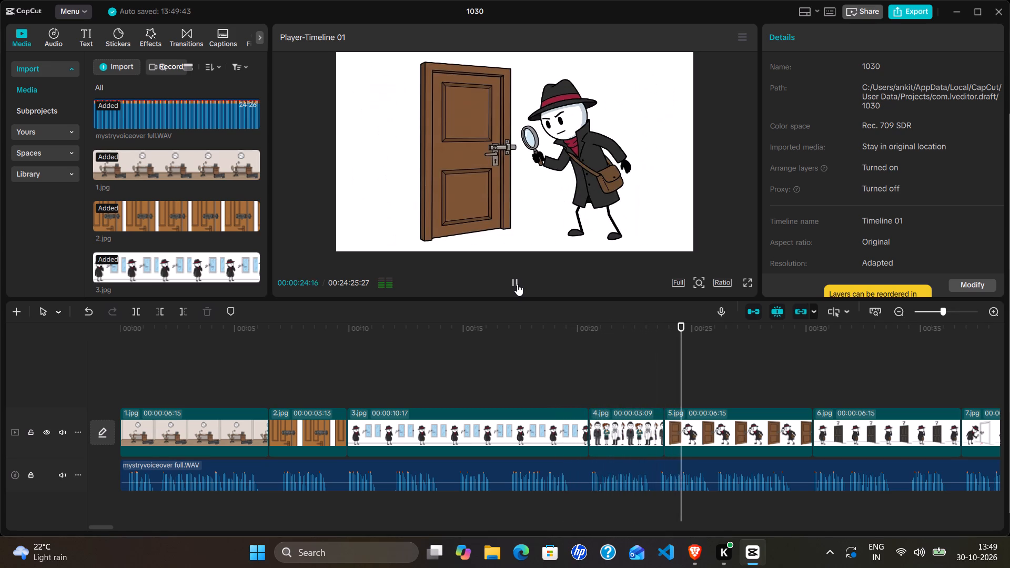
click(517, 284)
click(517, 284)
click(517, 284)
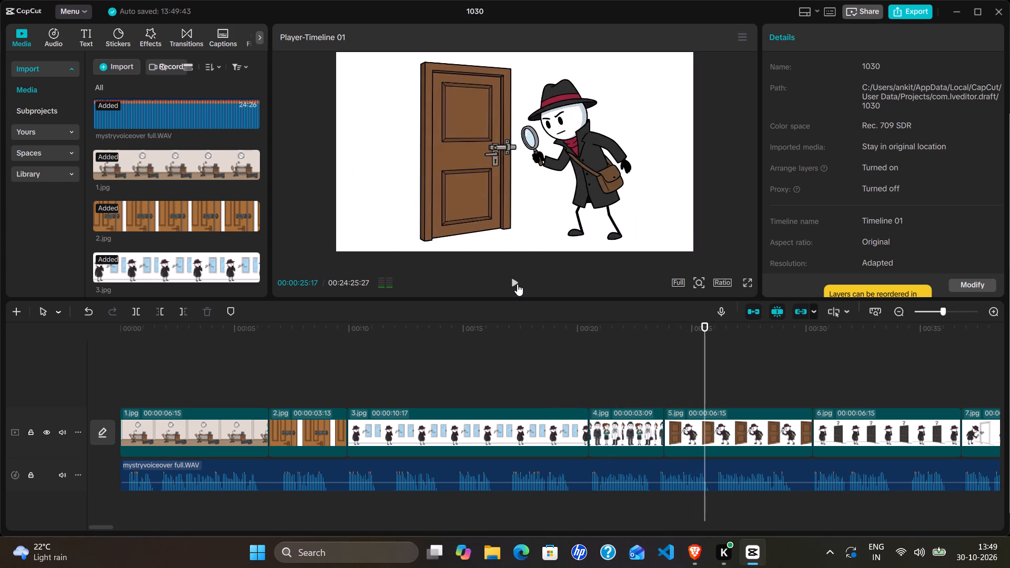
click(517, 284)
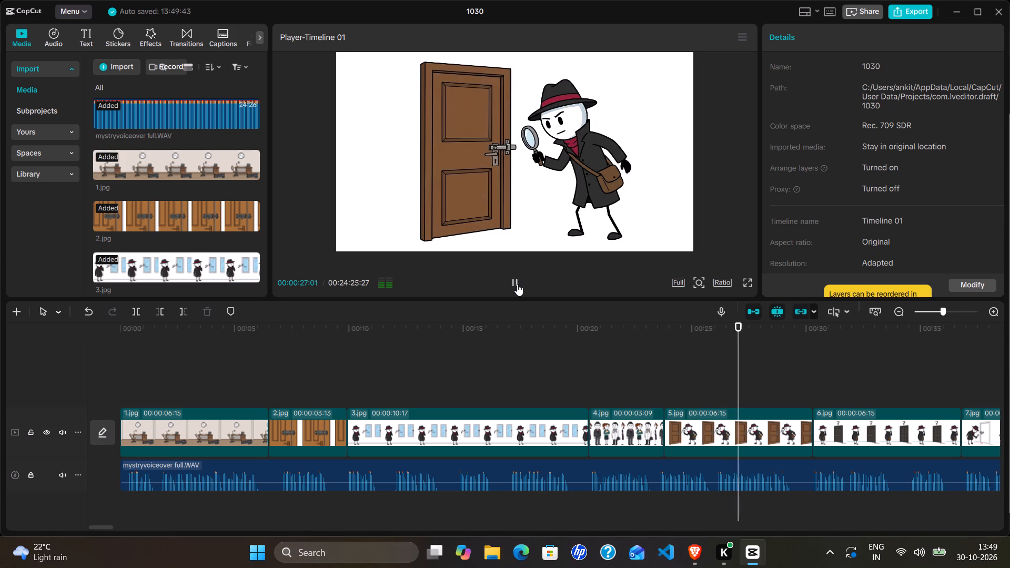
scroll(593, 347, left, 1)
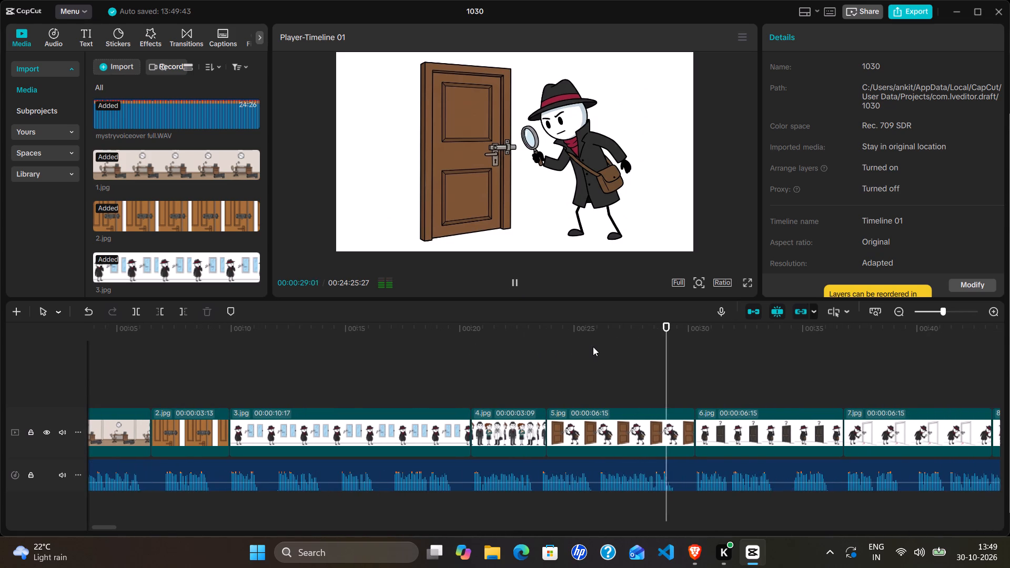
scroll(593, 347, left, 1)
click(513, 280)
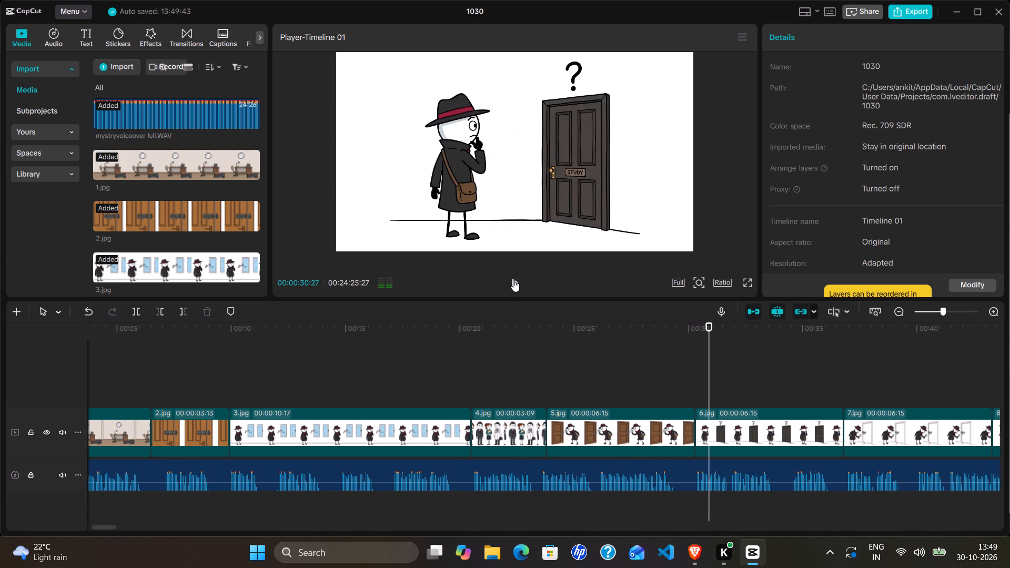
click(528, 443)
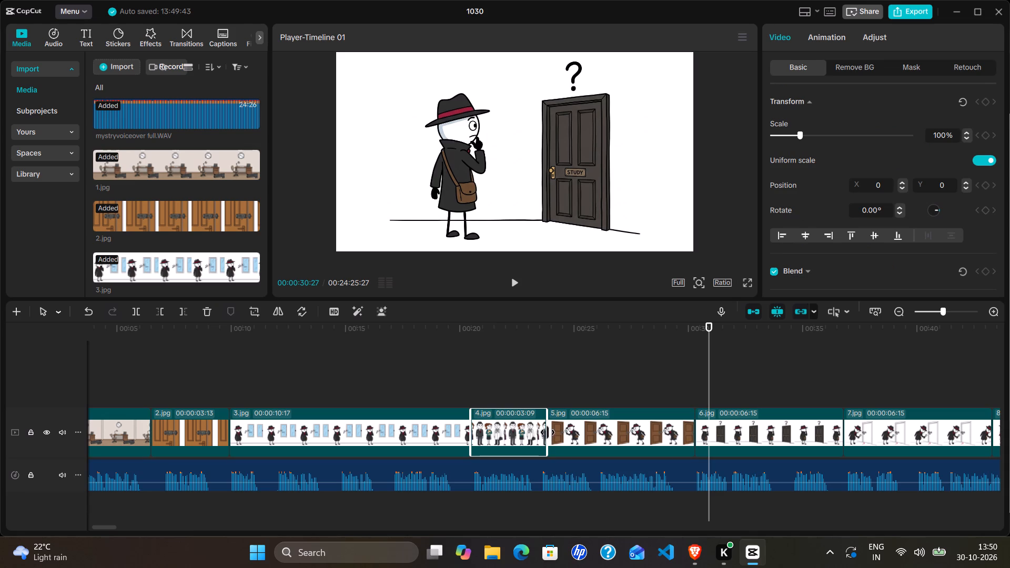
drag(548, 432, 695, 437)
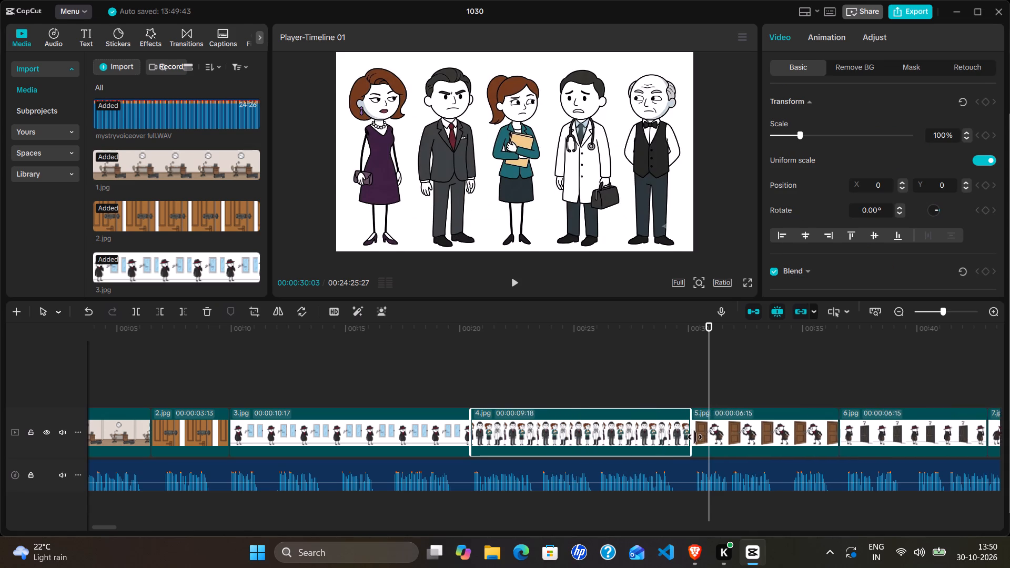
drag(695, 437, 704, 442)
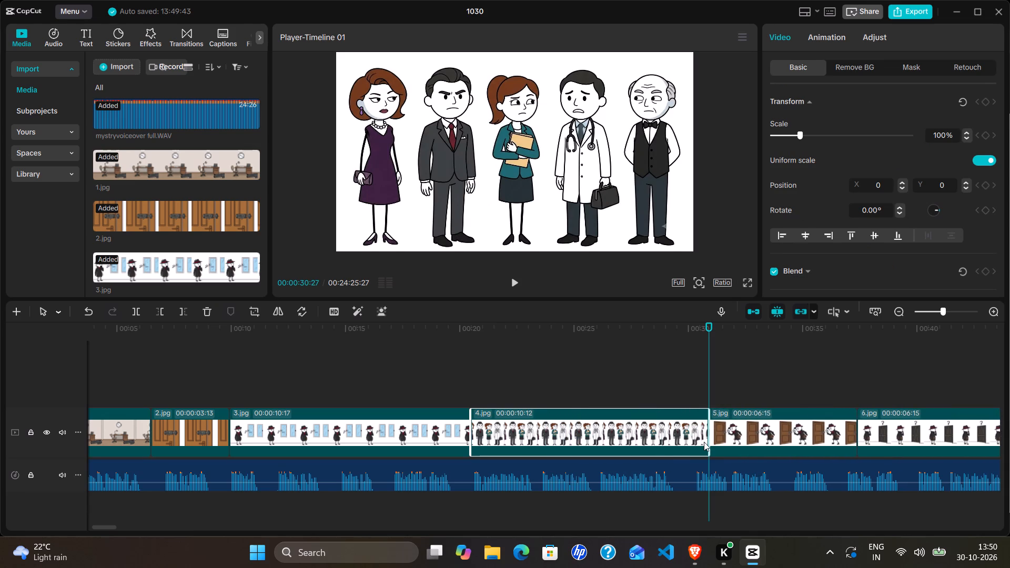
Preview from 00:00:24:28 through clips 4.jpg to 9.jpg to check how the images match the voiceover.
click(573, 374)
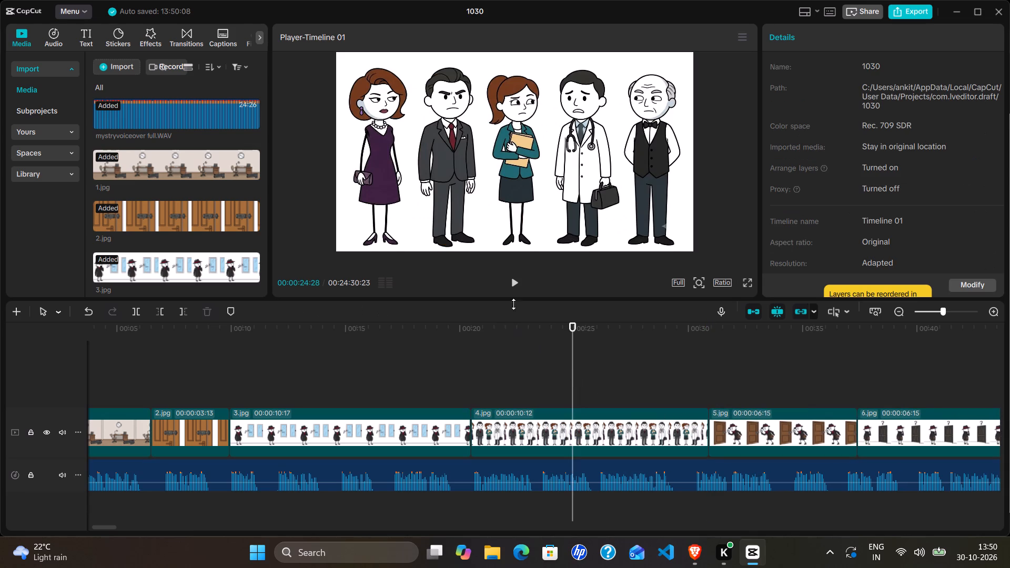
click(513, 281)
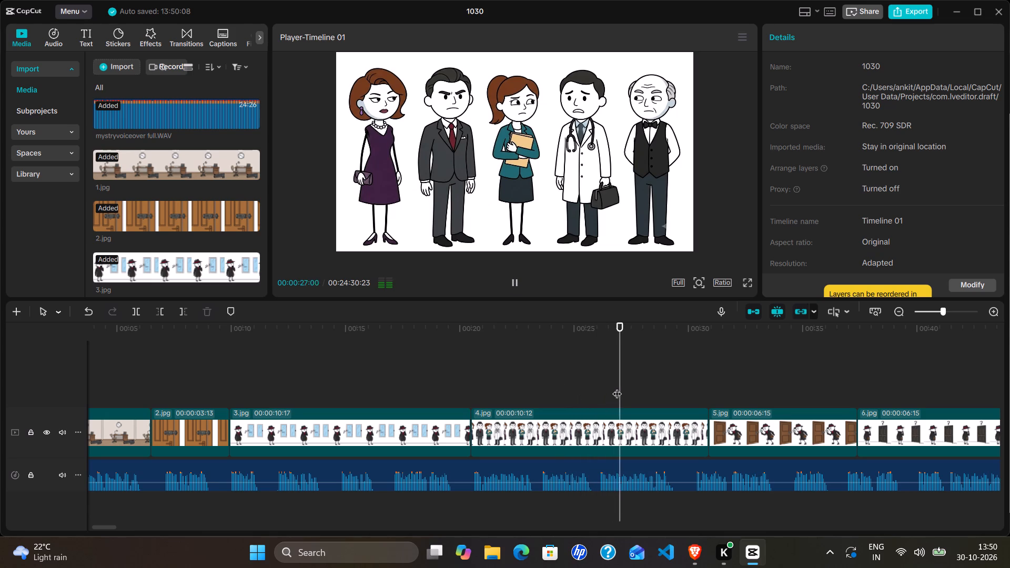
scroll(617, 387, left, 1)
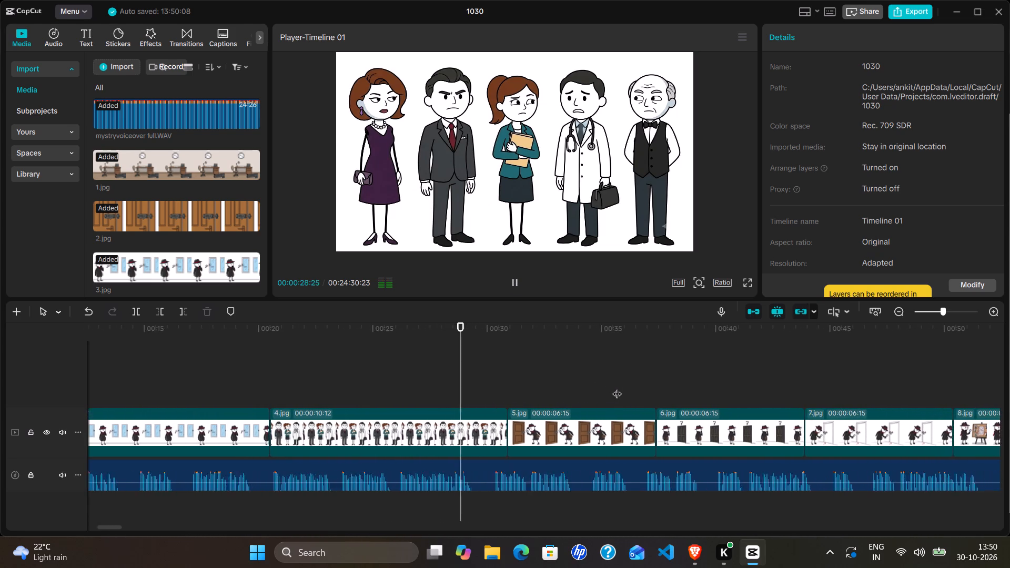
scroll(617, 387, left, 1)
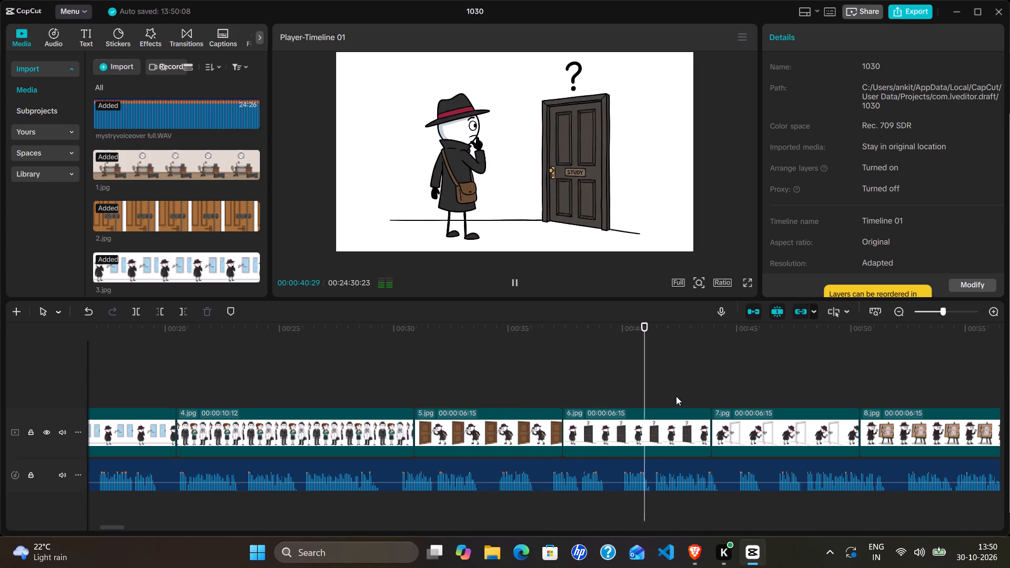
scroll(699, 397, left, 3)
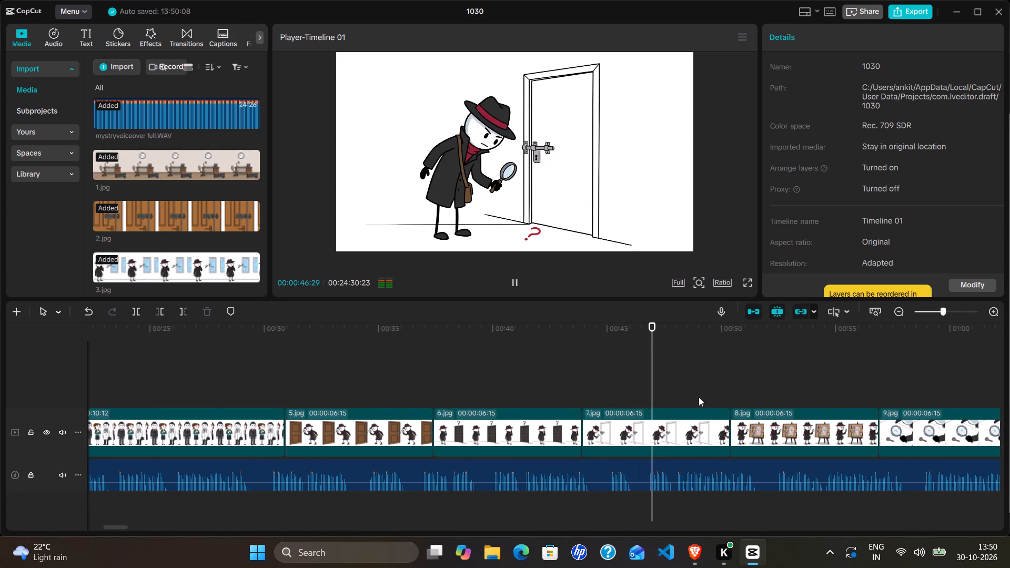
scroll(699, 397, down, 1)
scroll(699, 397, left, 1)
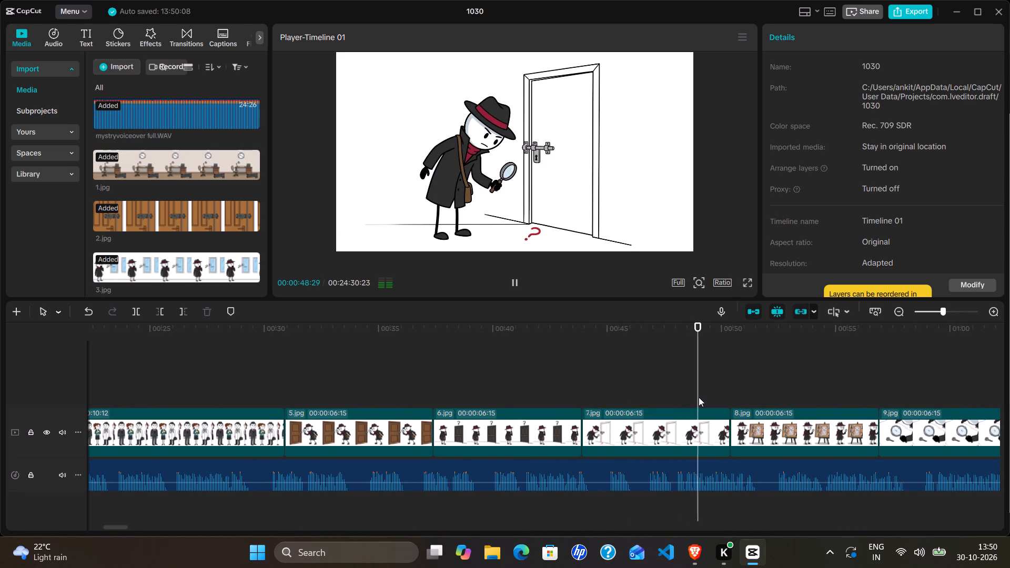
scroll(699, 397, left, 1)
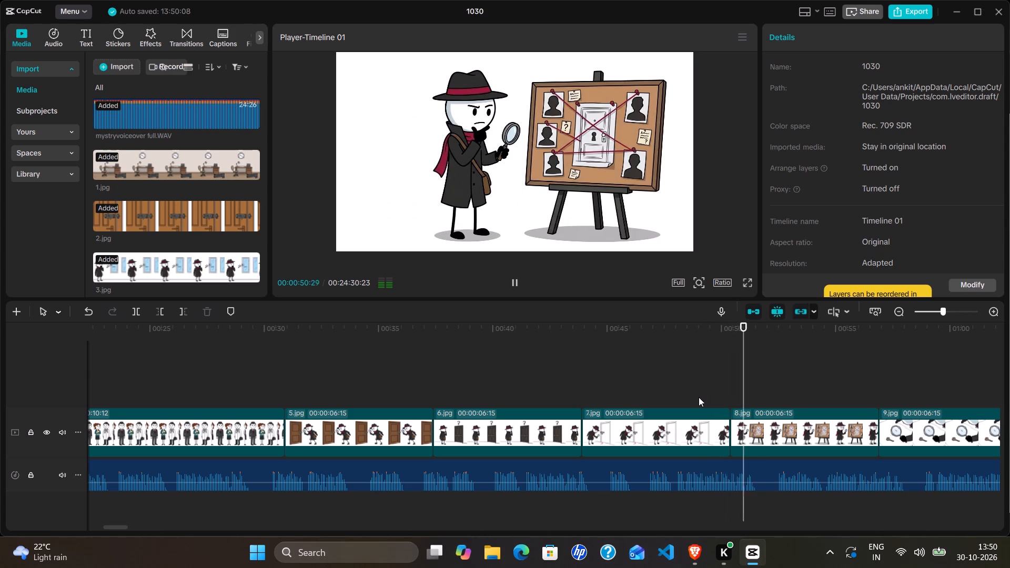
scroll(699, 397, left, 2)
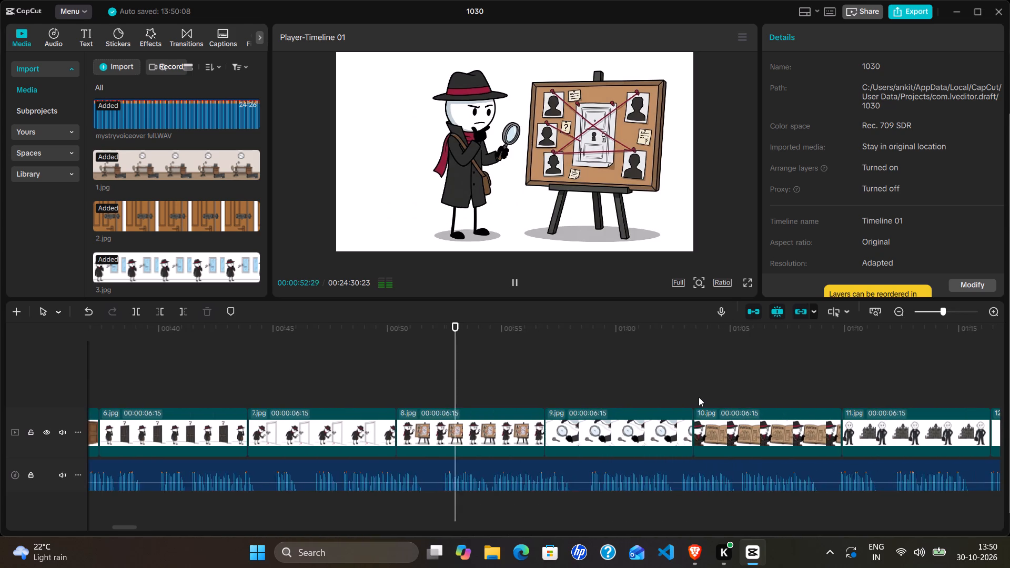
scroll(699, 397, left, 2)
scroll(699, 397, right, 1)
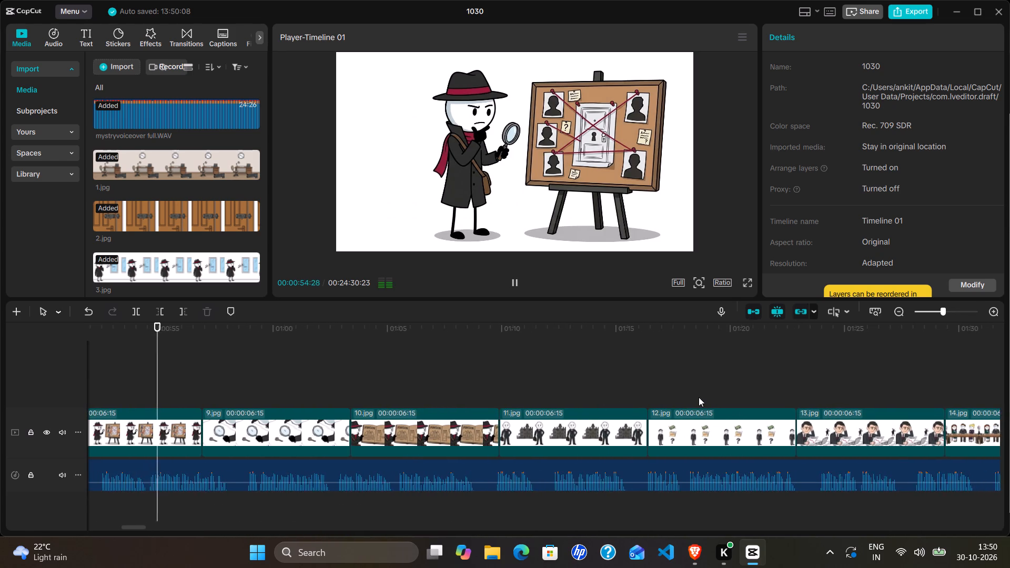
scroll(699, 397, right, 1)
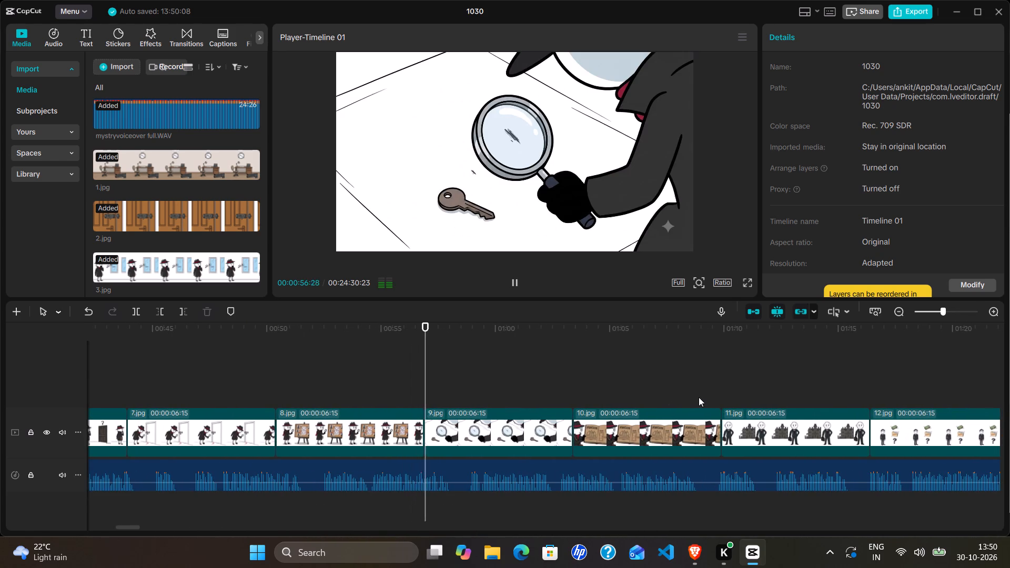
scroll(699, 397, right, 1)
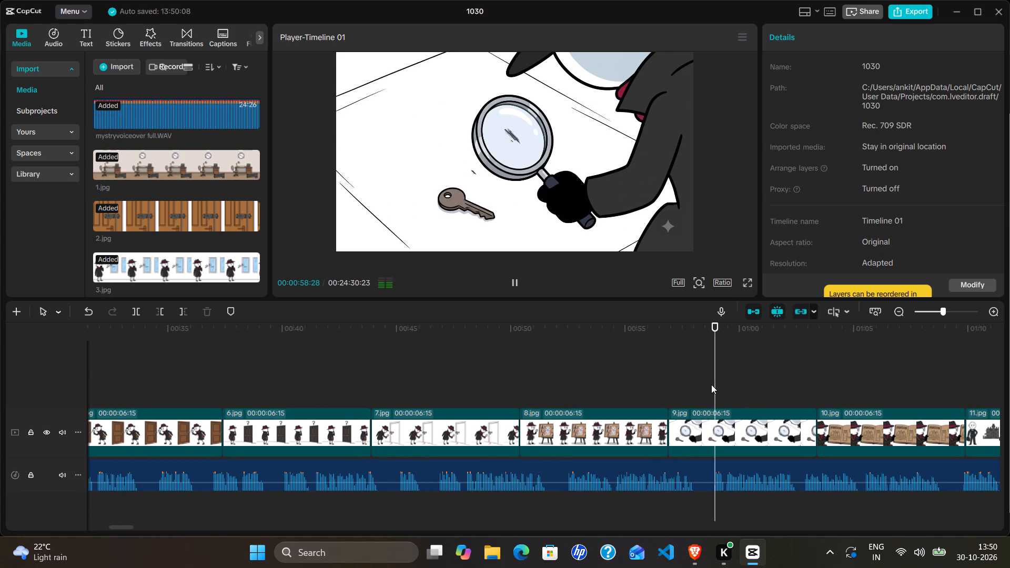
Replay from 00:00:40:06 through clip 12.jpg to check images against the narration, and scrub back to 00:00:55:04.
drag(735, 378, 329, 449)
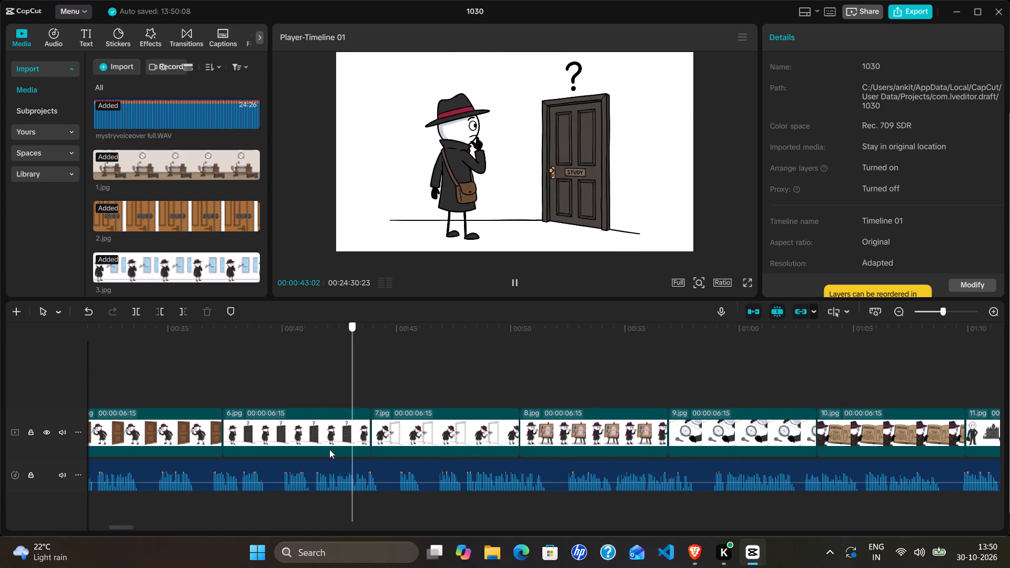
drag(329, 449, 80, 482)
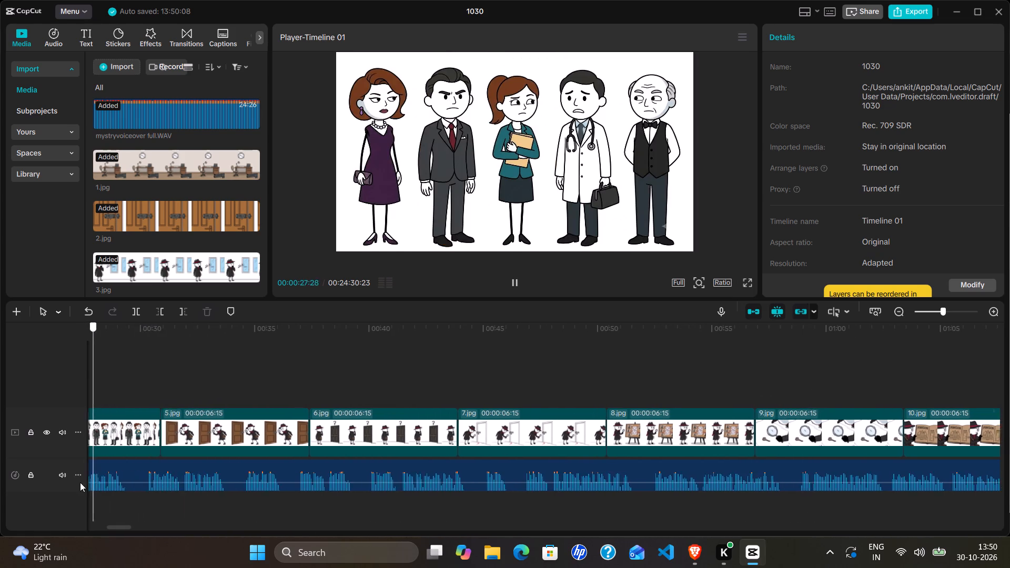
drag(80, 482, 487, 403)
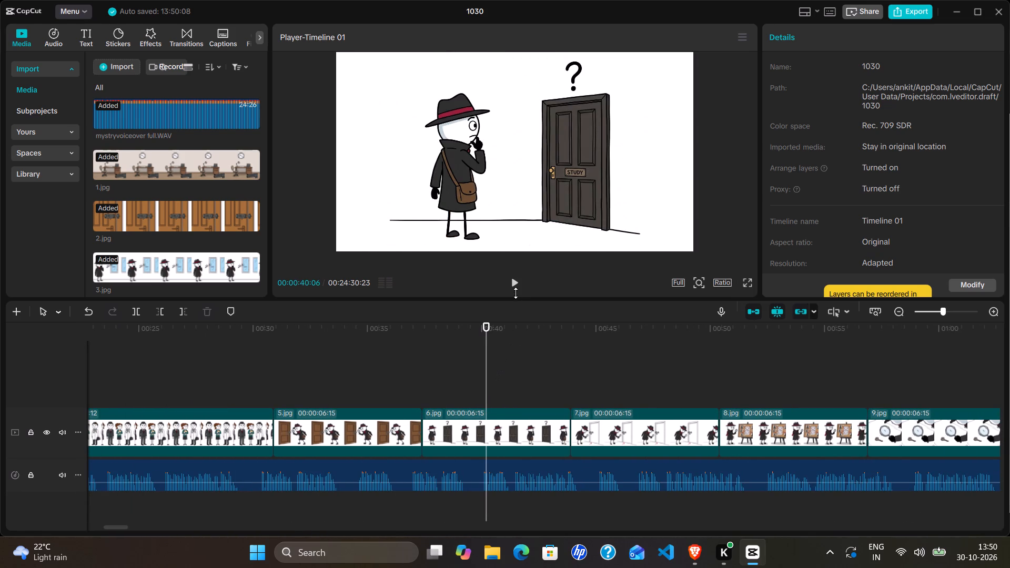
click(513, 282)
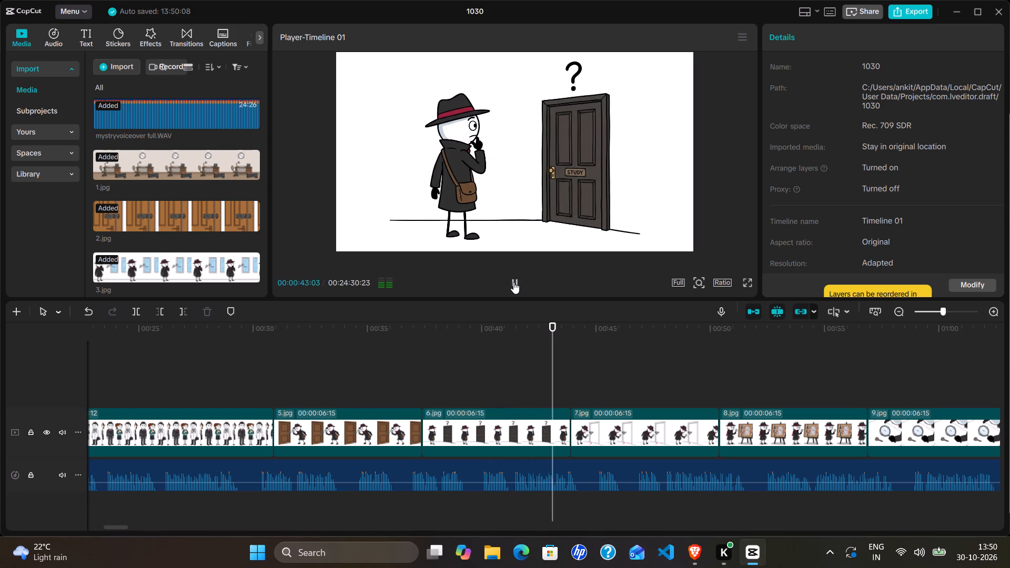
click(513, 282)
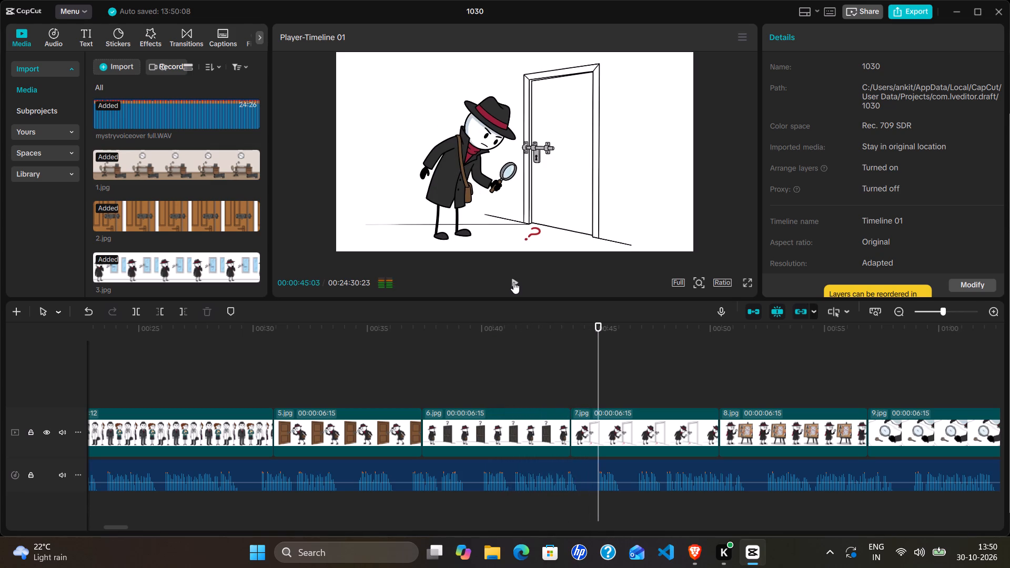
click(513, 282)
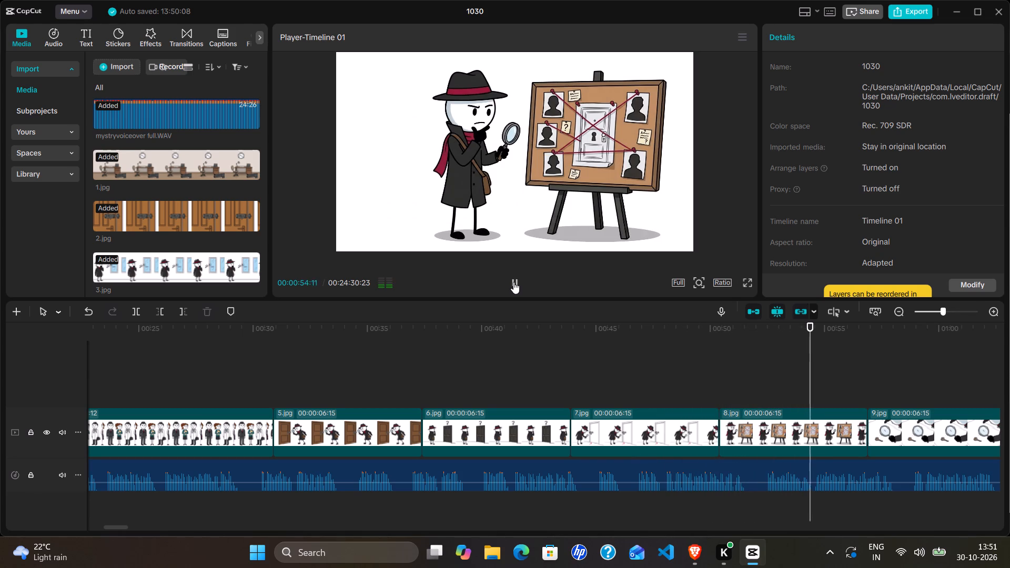
scroll(588, 385, up, 1)
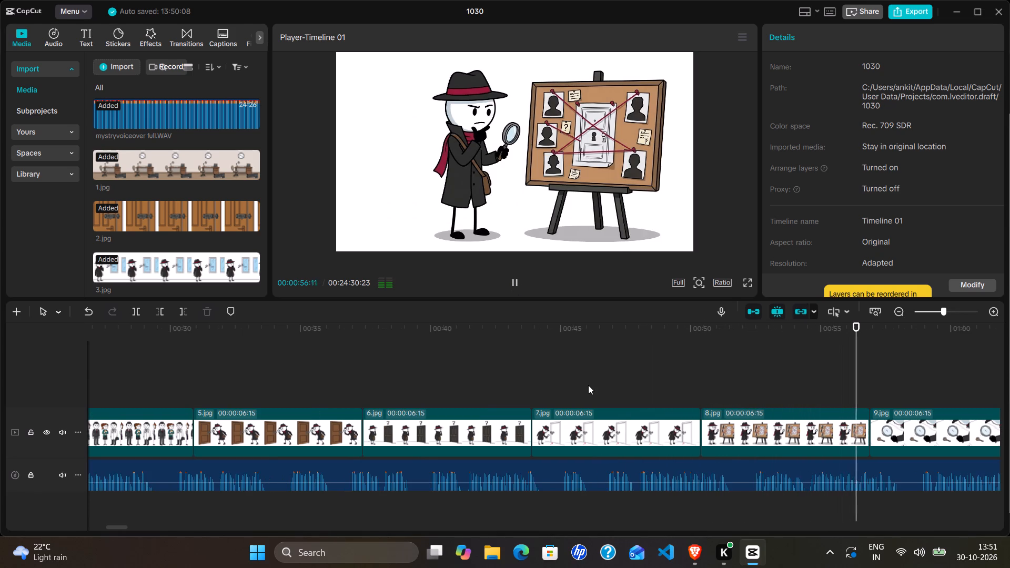
scroll(588, 385, up, 1)
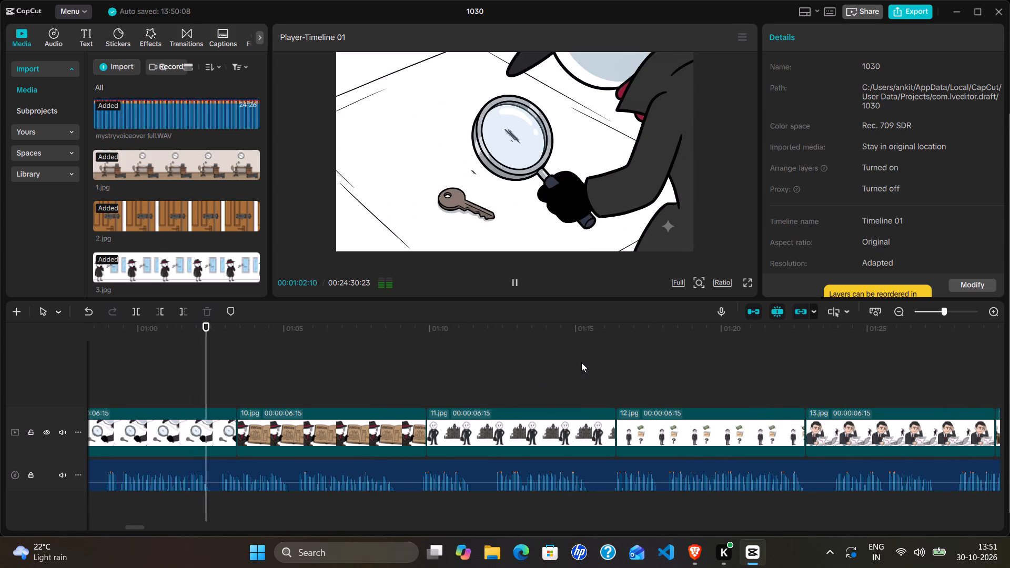
scroll(584, 363, left, 3)
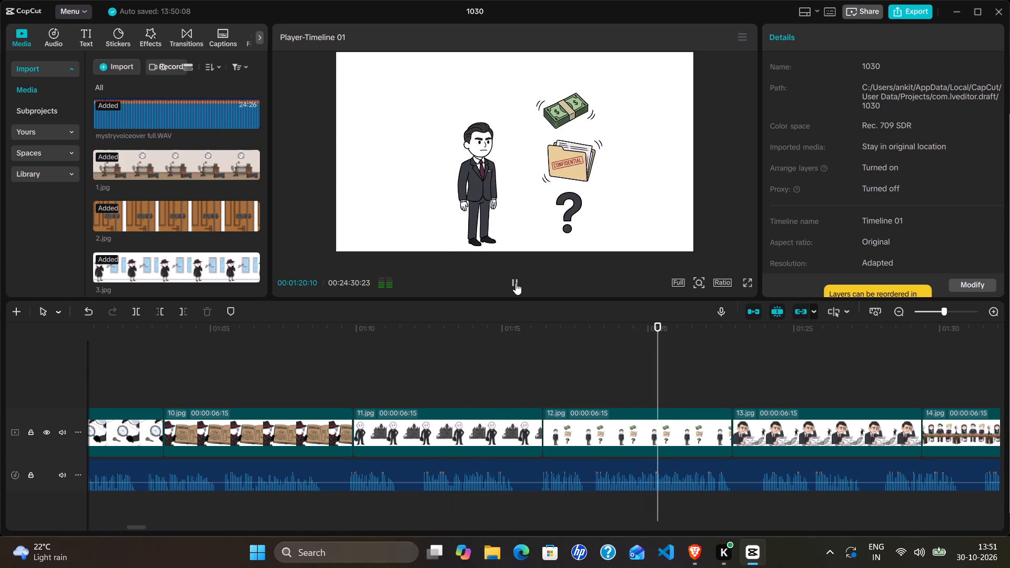
click(441, 376)
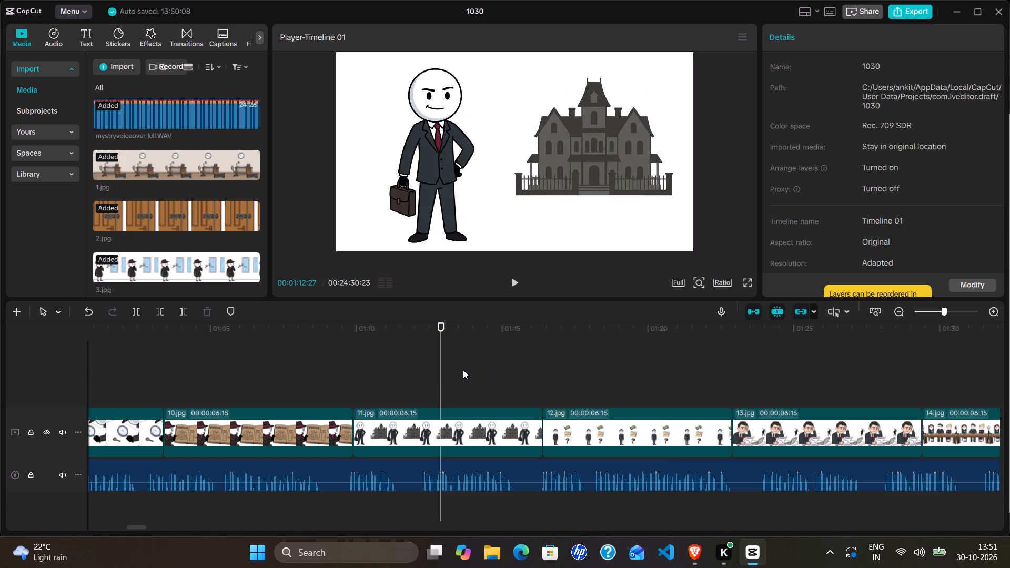
scroll(474, 372, right, 2)
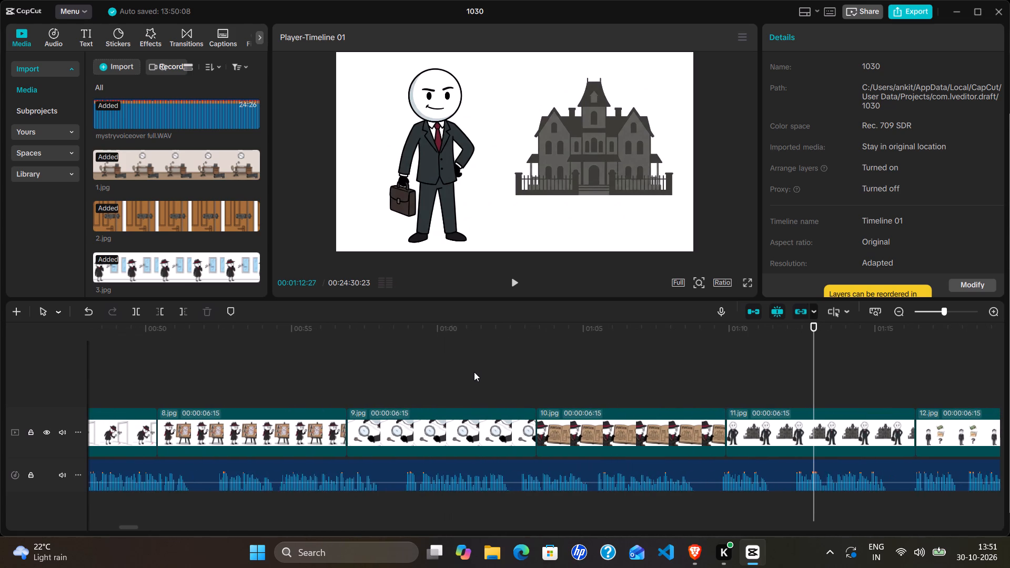
scroll(474, 372, right, 1)
click(564, 385)
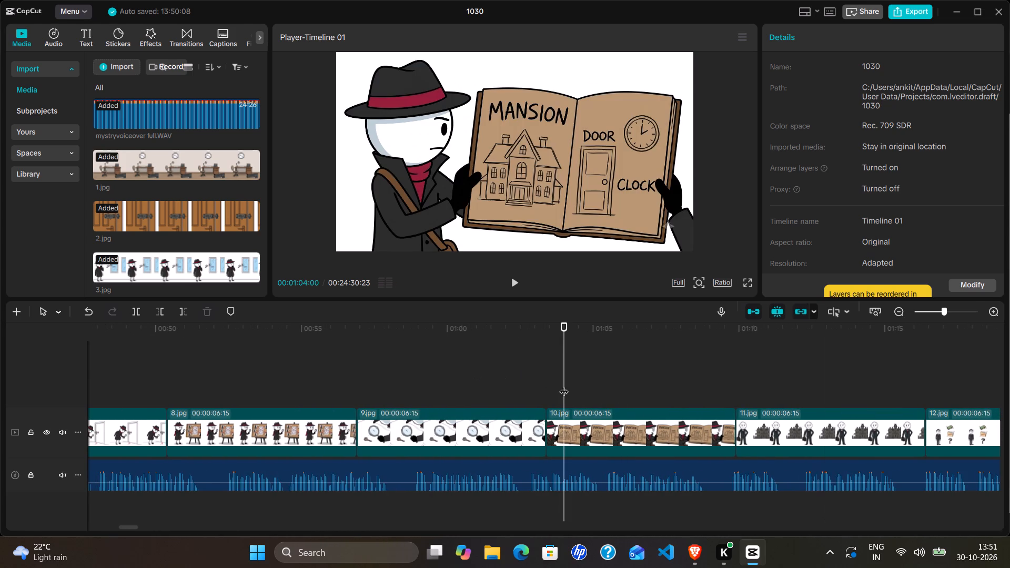
drag(565, 383, 540, 390)
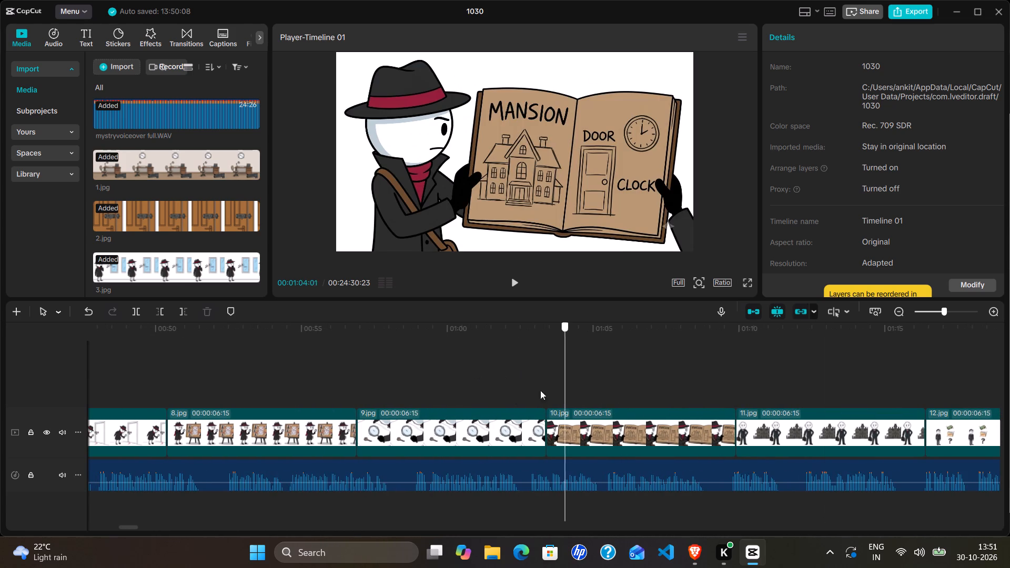
drag(540, 390, 306, 417)
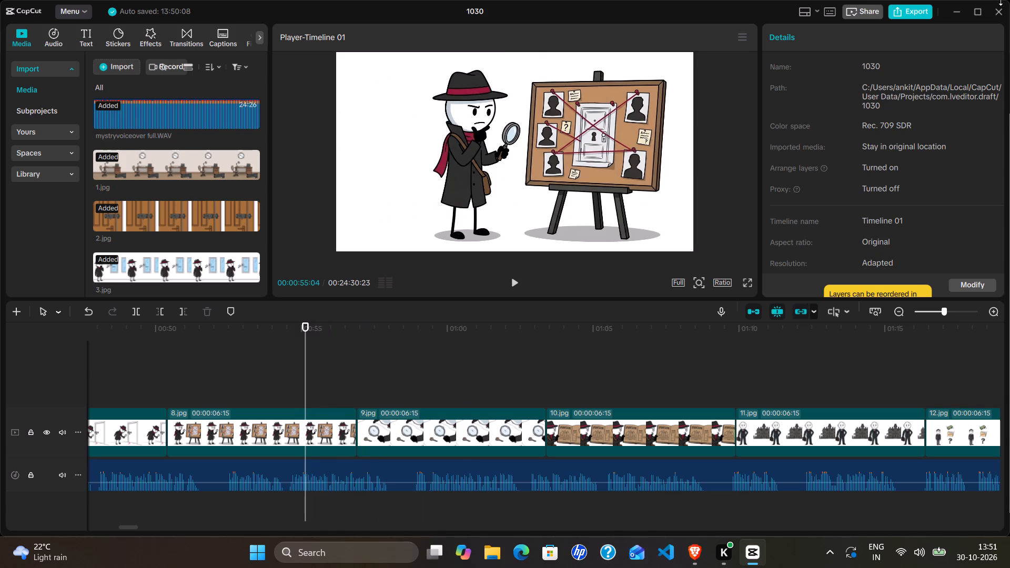